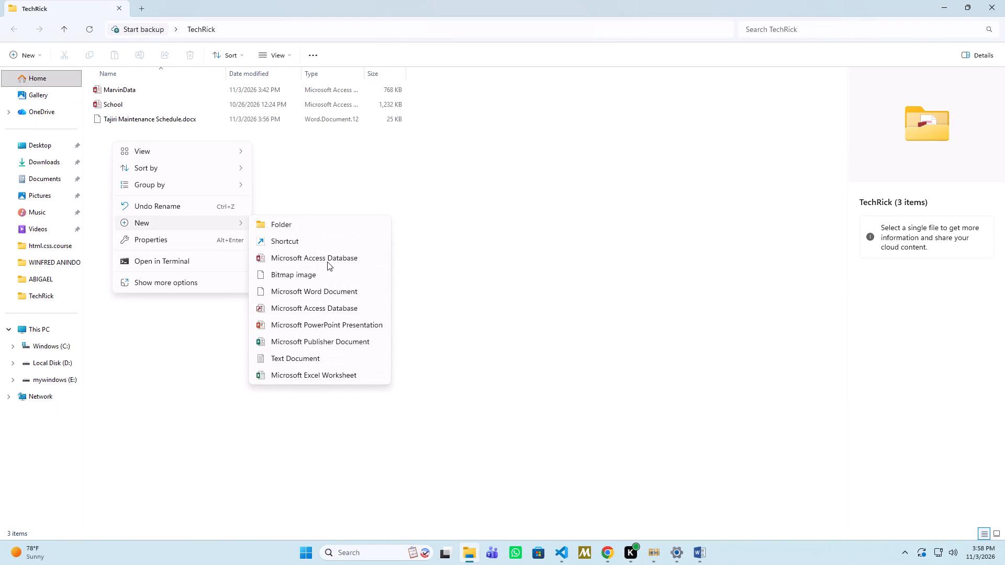
Create a new Microsoft Access database file in the TechRick folder.
left_click(327, 262)
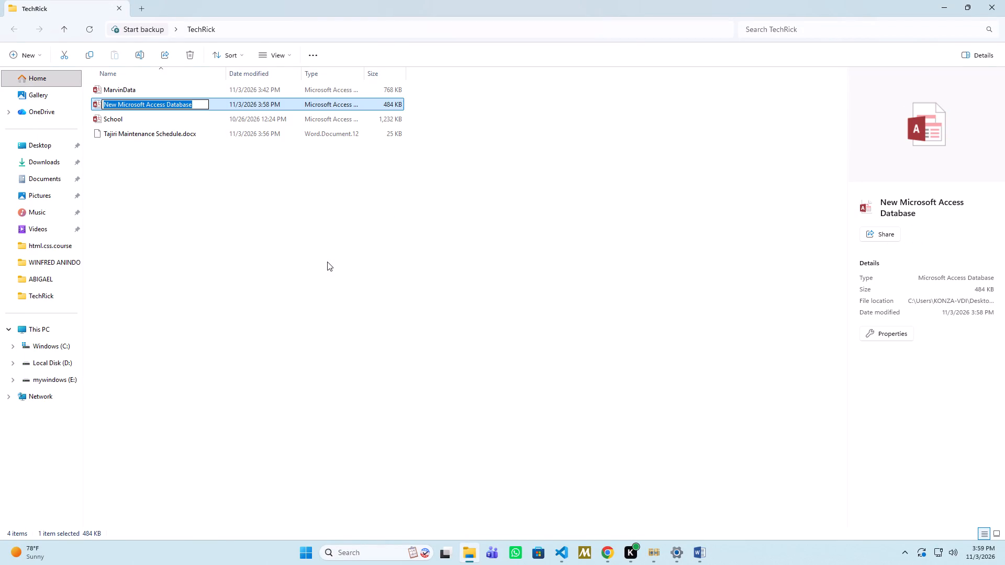
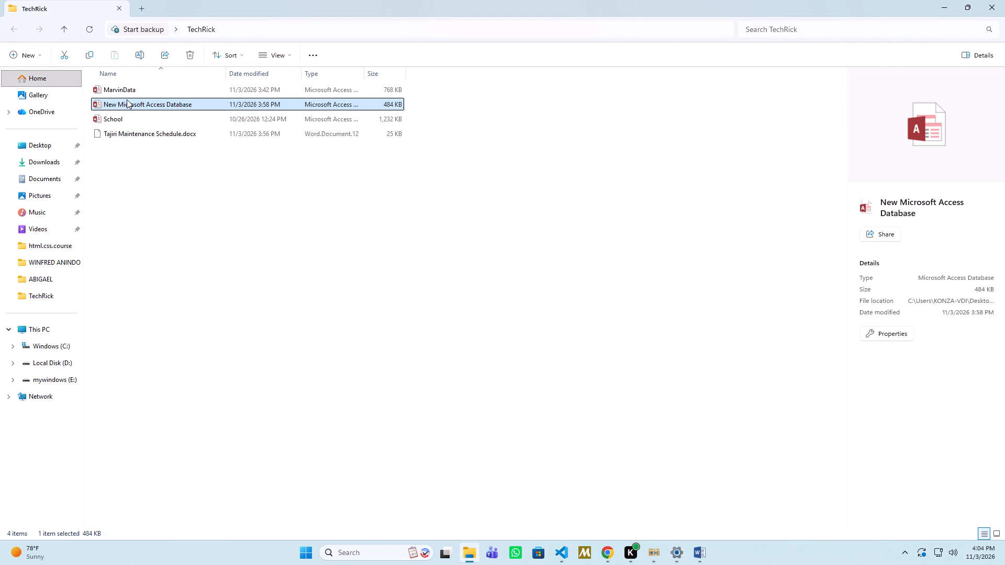
left_click(198, 103)
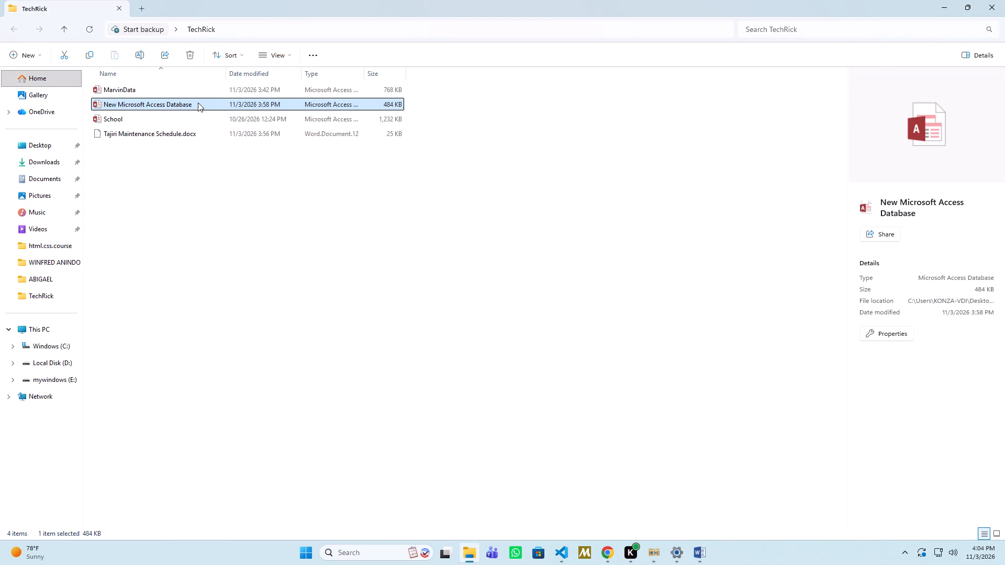
left_click(198, 103)
double_click(194, 103)
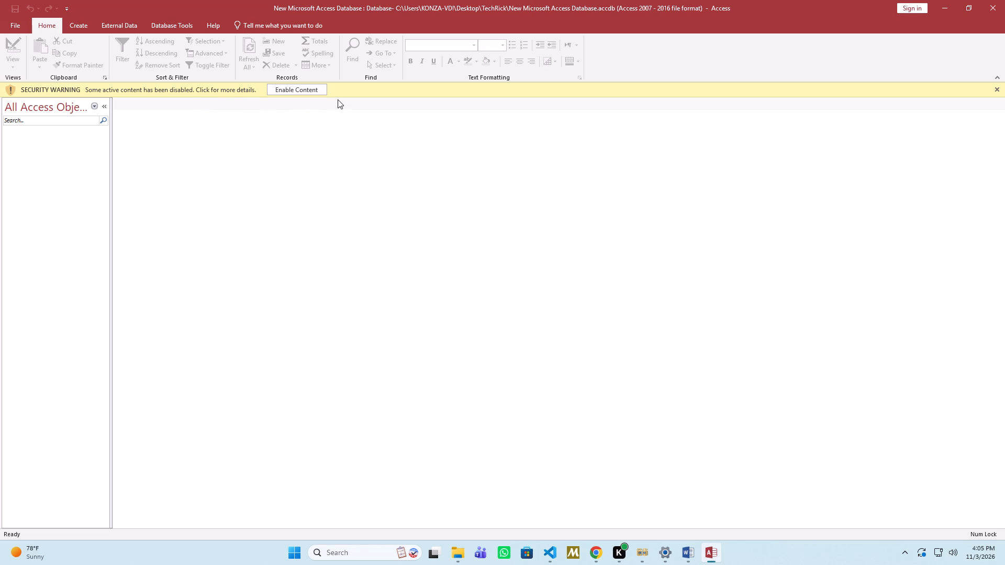
left_click(299, 93)
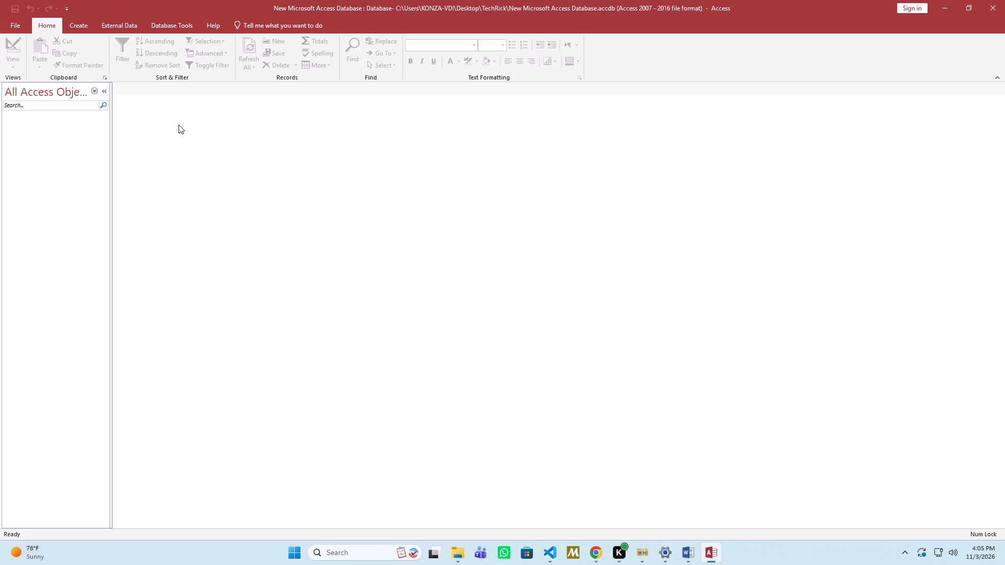
Create a new table in Design View.
left_click(79, 20)
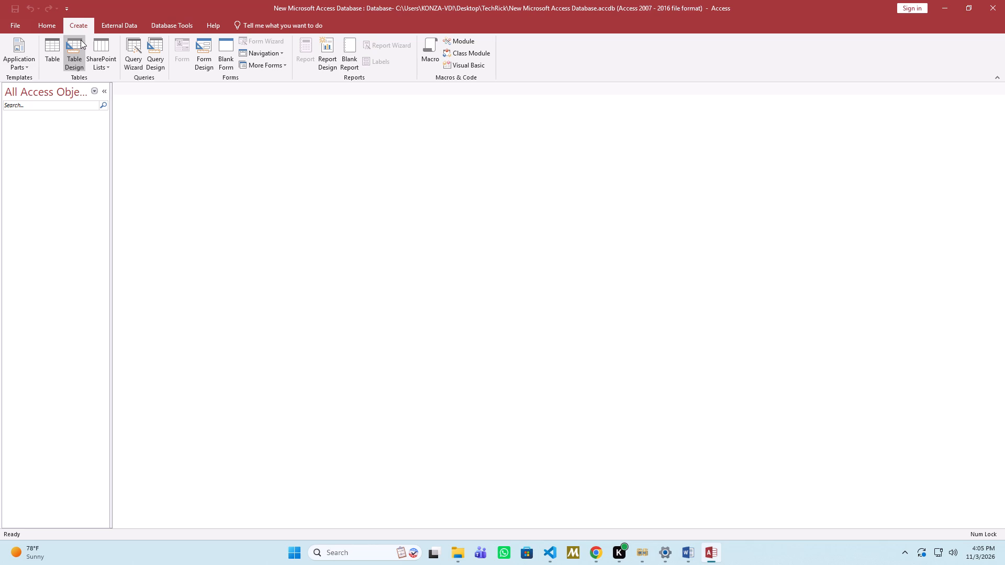
left_click(70, 46)
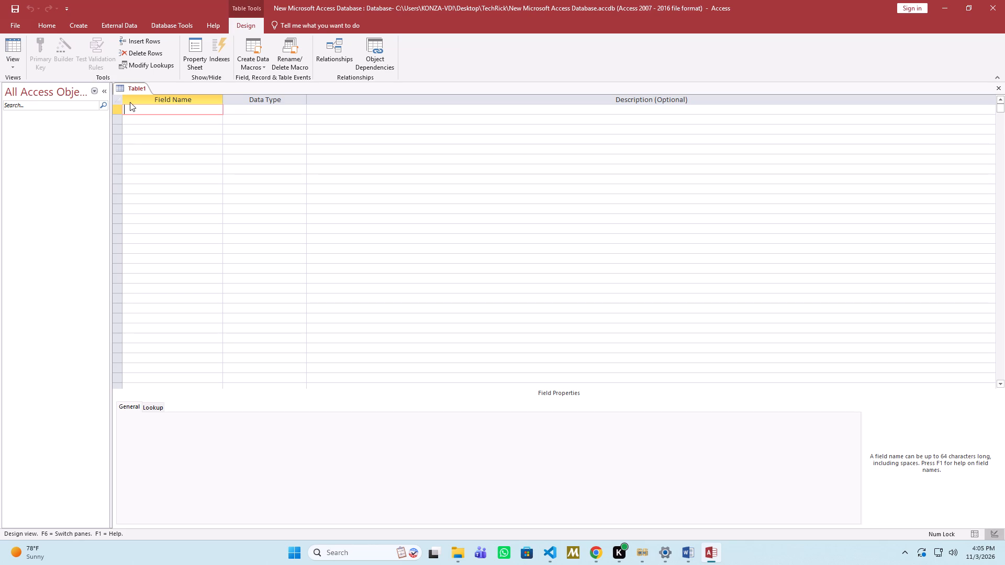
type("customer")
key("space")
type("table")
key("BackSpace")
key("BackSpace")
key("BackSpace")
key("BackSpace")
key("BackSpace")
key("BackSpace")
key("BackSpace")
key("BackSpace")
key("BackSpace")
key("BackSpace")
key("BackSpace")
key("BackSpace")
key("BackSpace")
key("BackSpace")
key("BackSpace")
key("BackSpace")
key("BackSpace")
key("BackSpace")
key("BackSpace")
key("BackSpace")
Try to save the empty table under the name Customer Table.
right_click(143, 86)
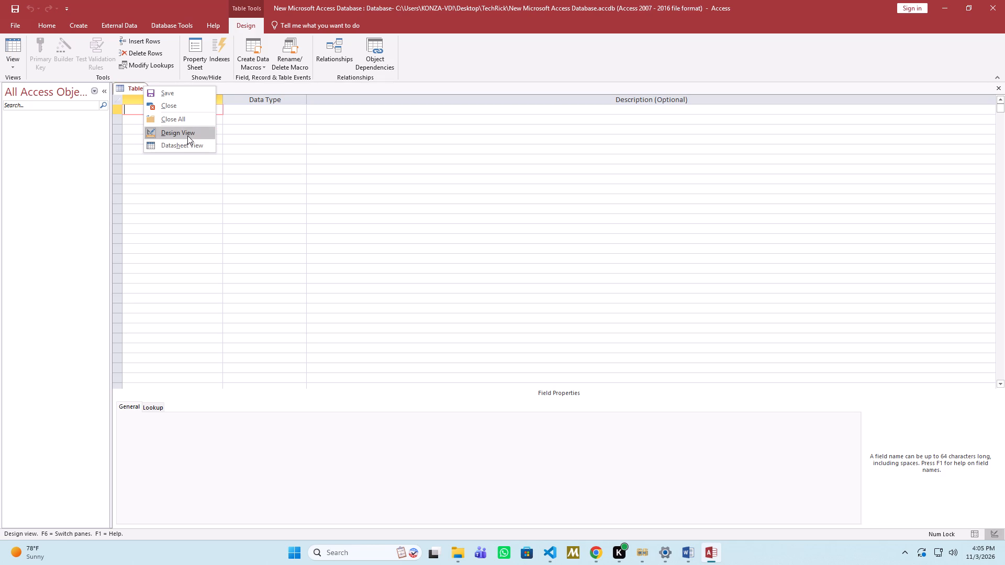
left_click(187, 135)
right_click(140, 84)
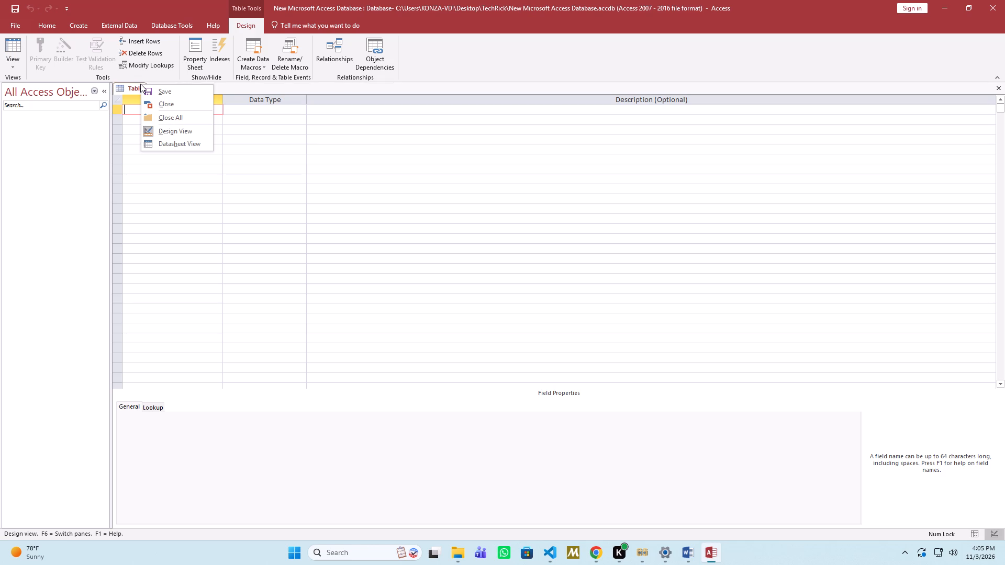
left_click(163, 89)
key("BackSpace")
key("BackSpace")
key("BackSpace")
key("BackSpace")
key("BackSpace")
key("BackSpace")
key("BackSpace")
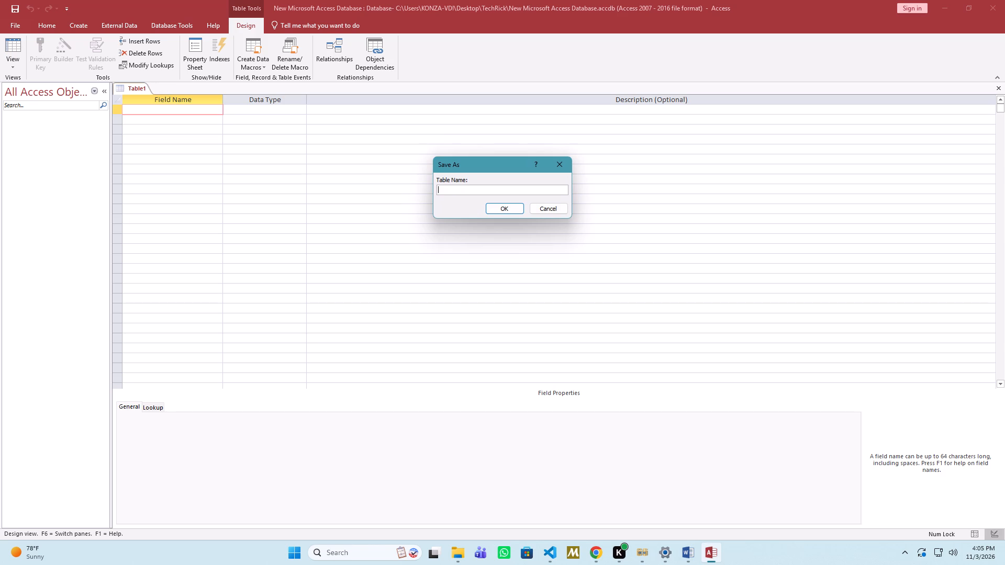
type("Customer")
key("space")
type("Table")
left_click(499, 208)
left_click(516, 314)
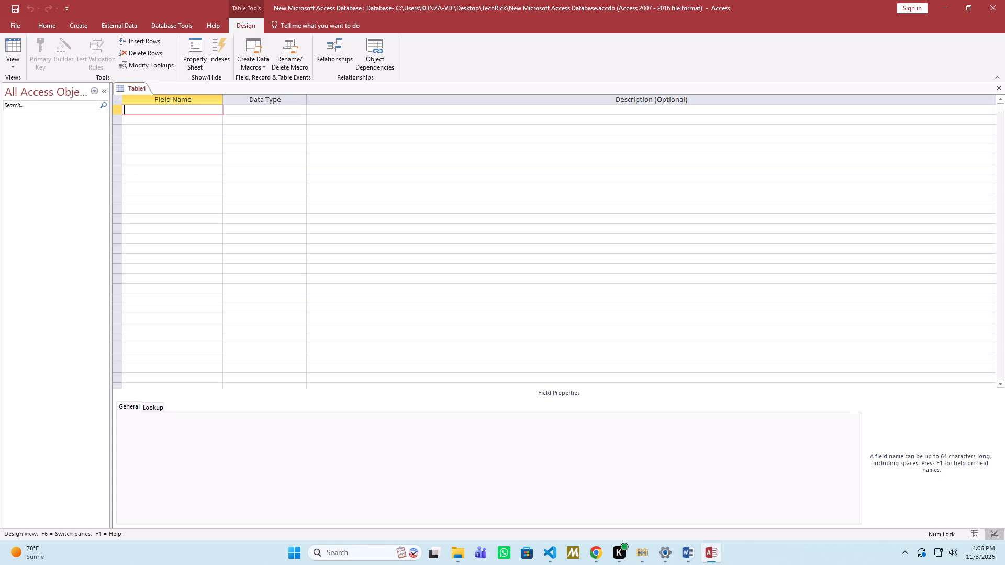
Add a first field named Customer ID with the AutoNumber data type.
type("Customer")
key("space")
type("ID")
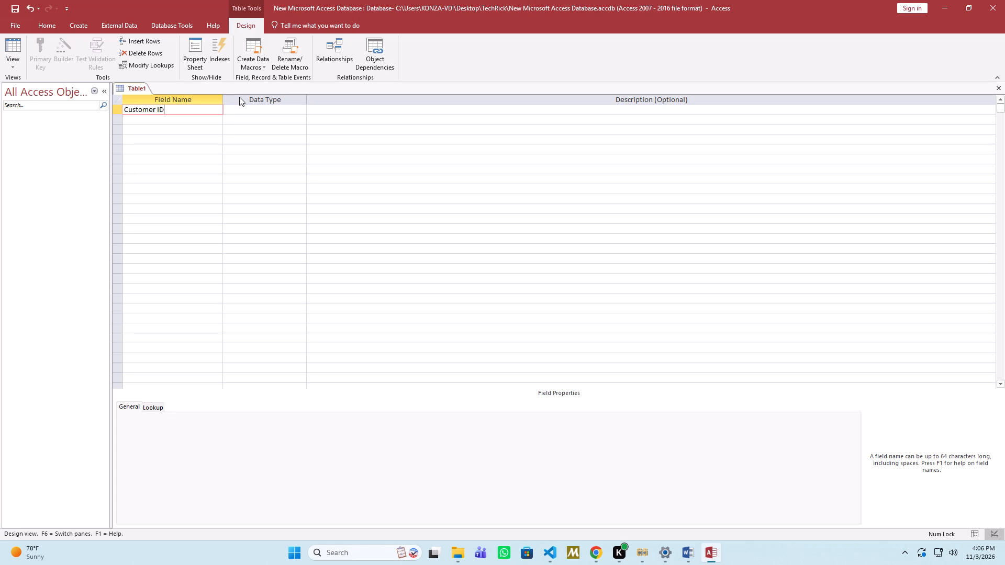
left_click(248, 103)
left_click(243, 109)
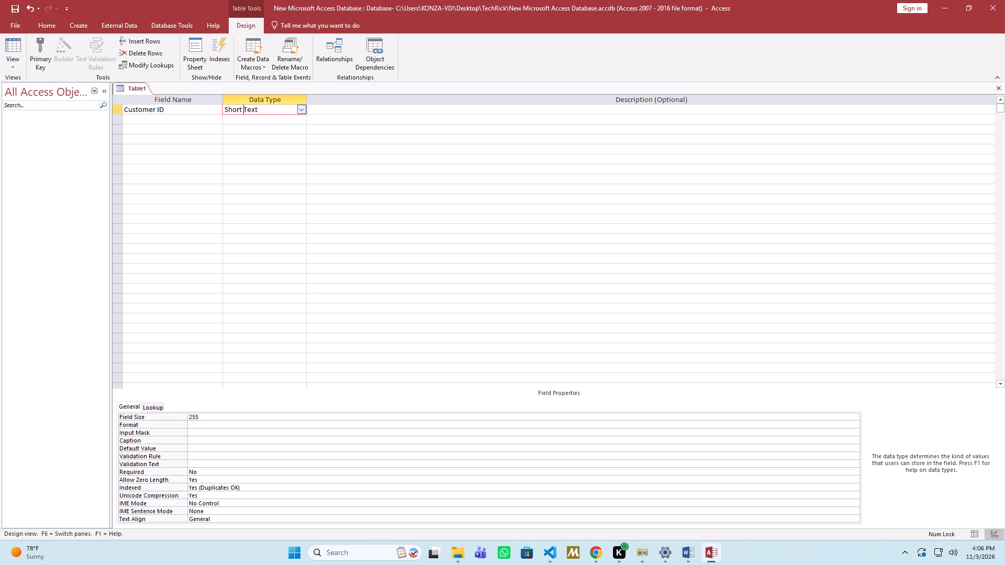
left_click(304, 106)
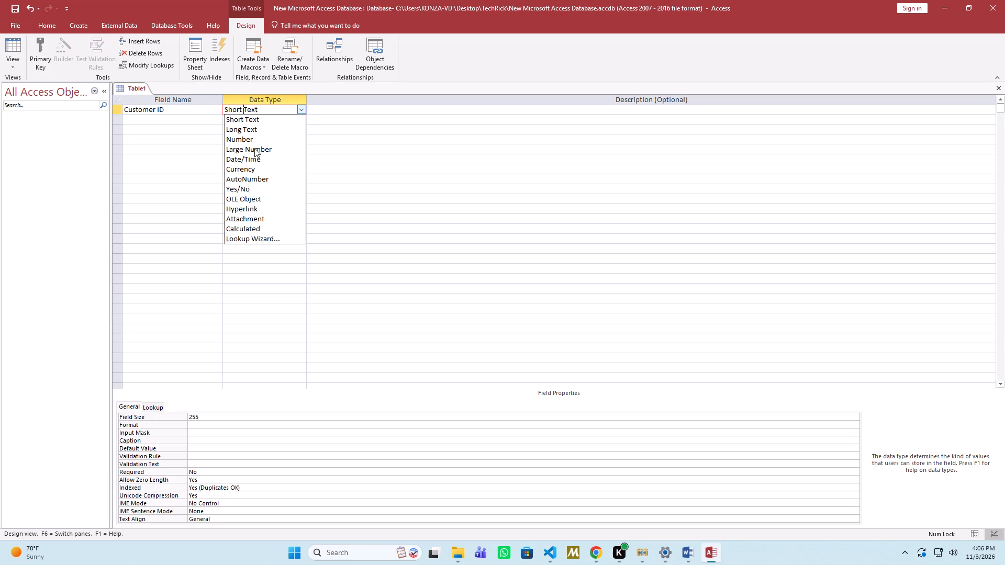
left_click(247, 175)
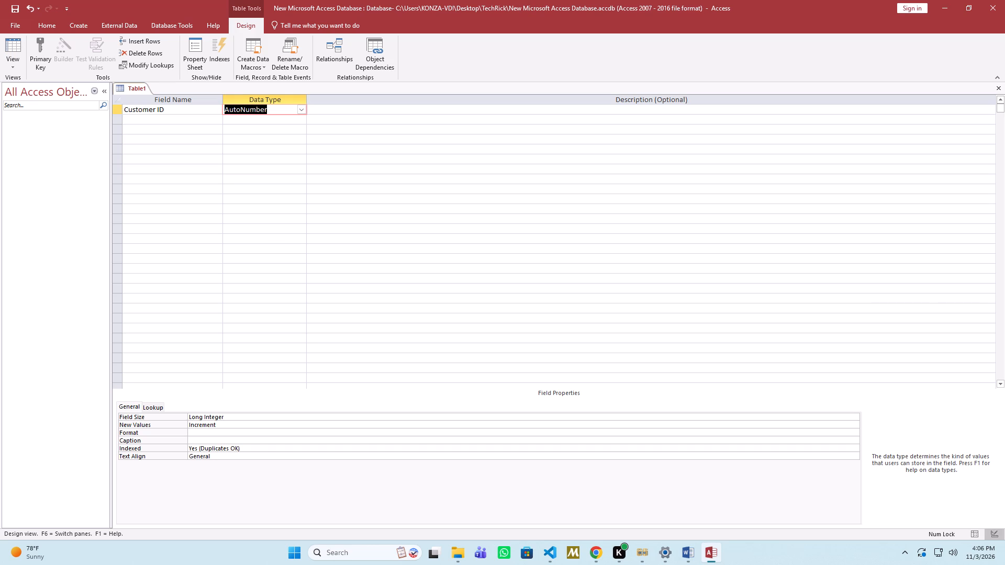
Add a second field named CustomerName with the Short Text data type.
left_click(150, 117)
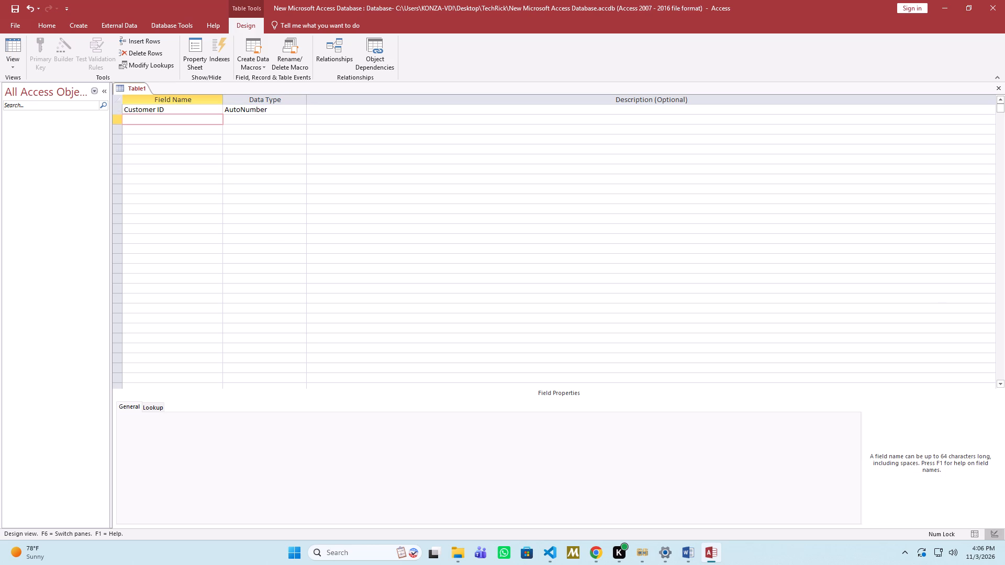
type("Customer")
type("Nam,e")
key("BackSpace")
key("BackSpace")
key("e")
left_click(234, 117)
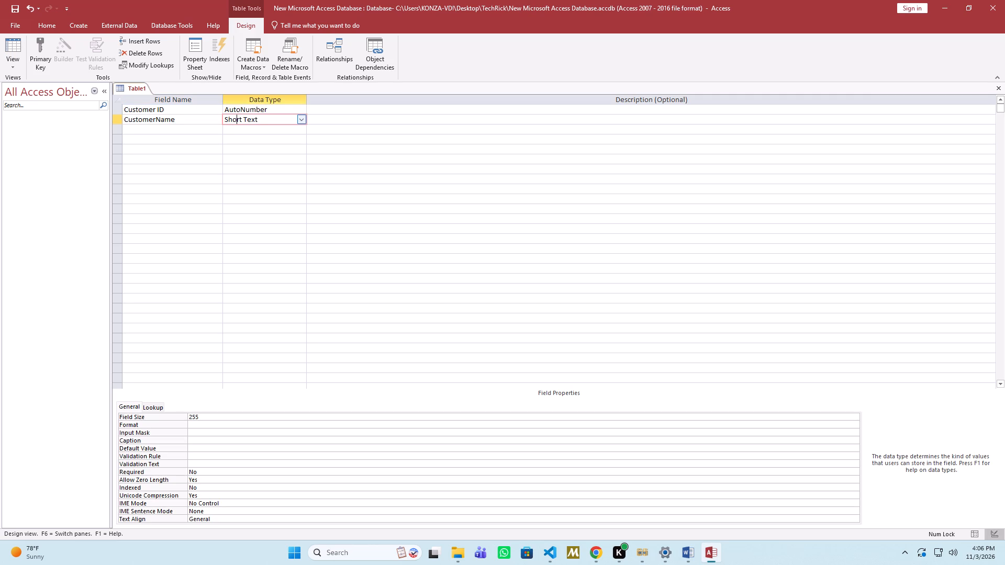
Add a third field named Phone No with the Short Text data type.
left_click(136, 127)
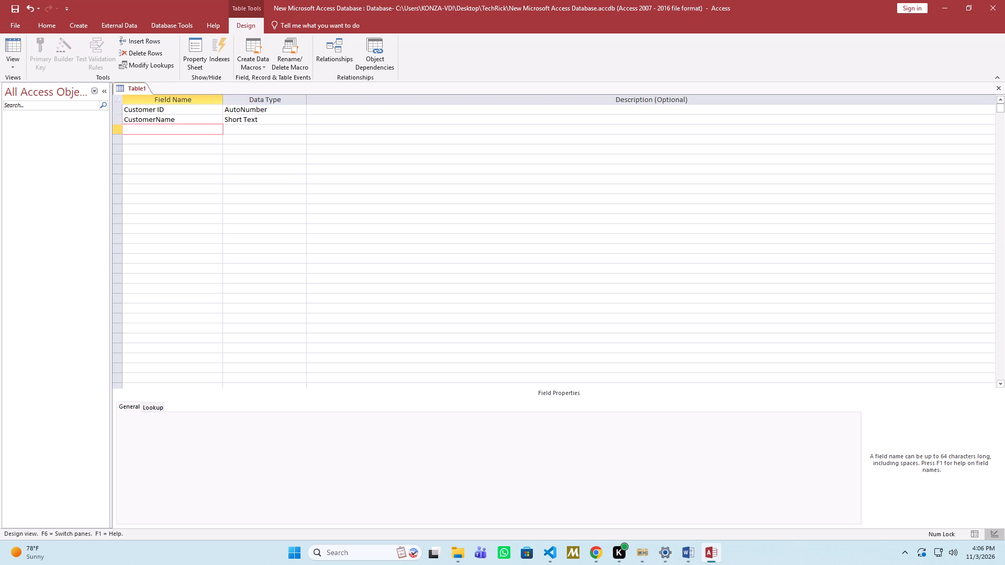
key("shift+p")
type("hone")
key("space")
type("No")
left_click(241, 133)
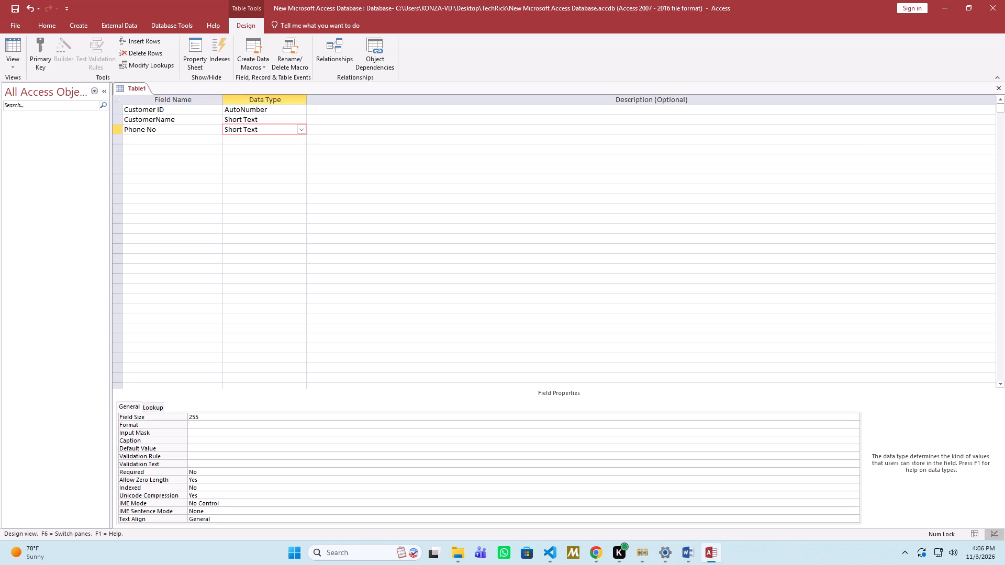
left_click(303, 130)
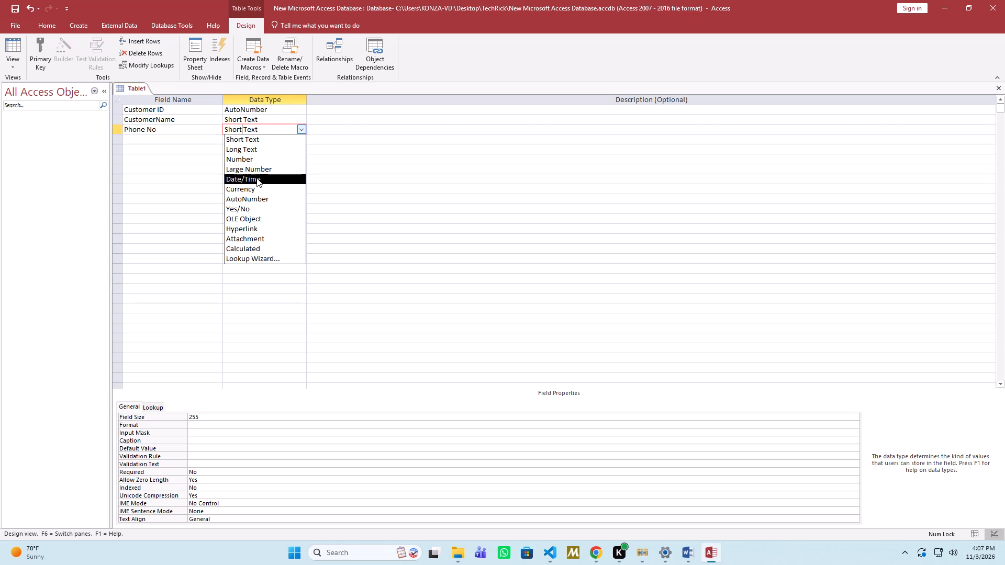
left_click(260, 137)
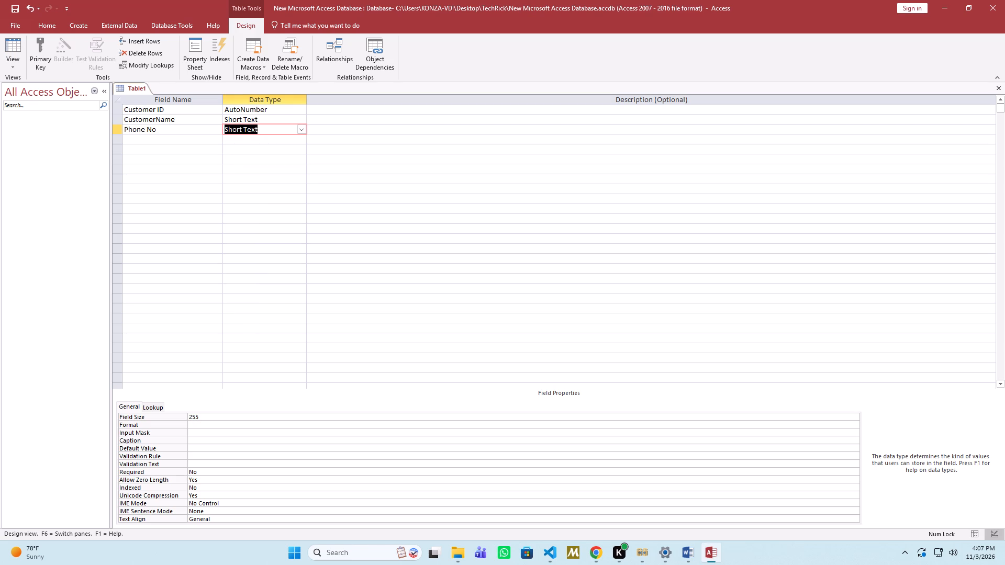
Add a fourth field named Address with the Short Text data type.
left_click(137, 137)
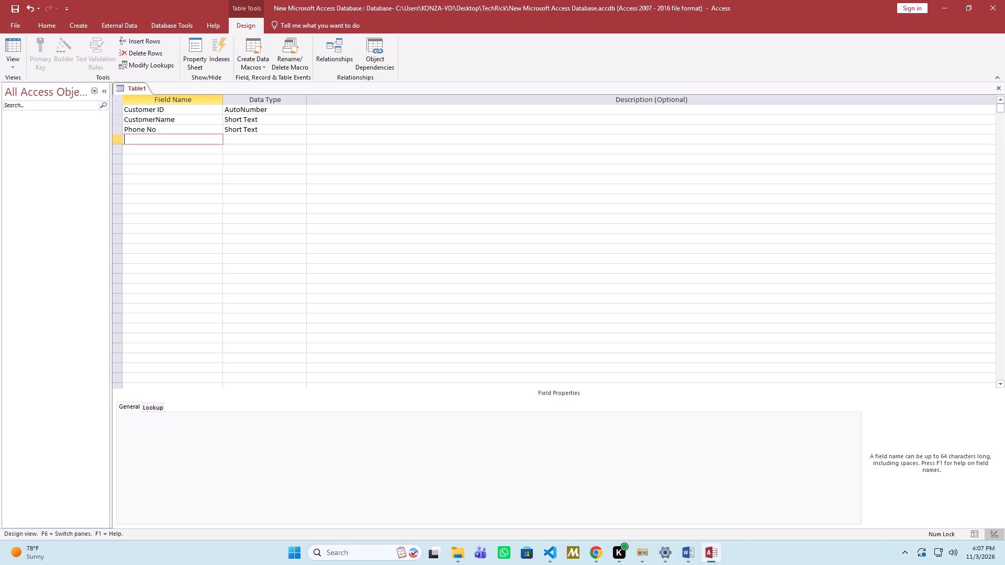
type("Address")
left_click(269, 138)
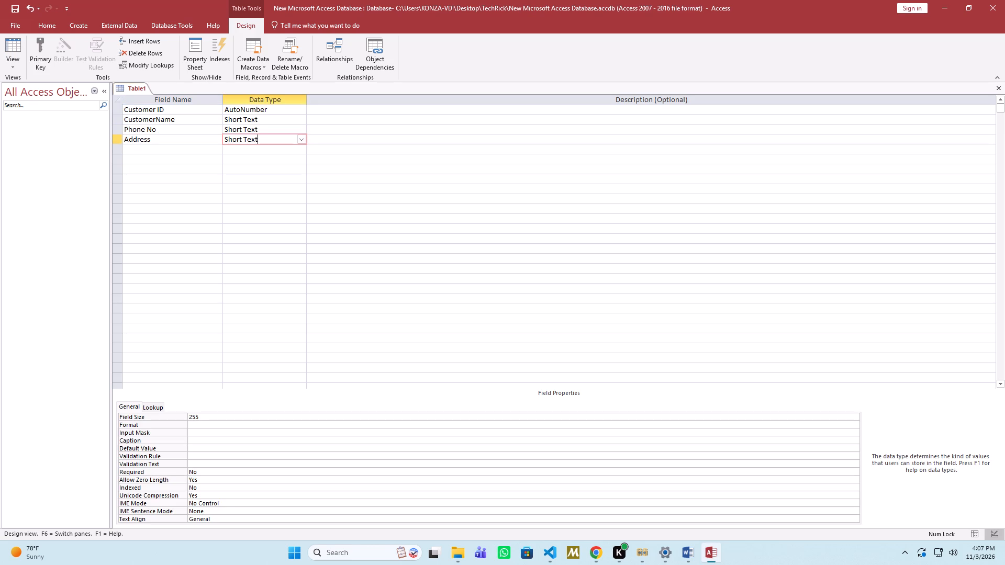
Save the table as Customer Table and let Access create its primary key.
left_click(136, 85)
right_click(136, 85)
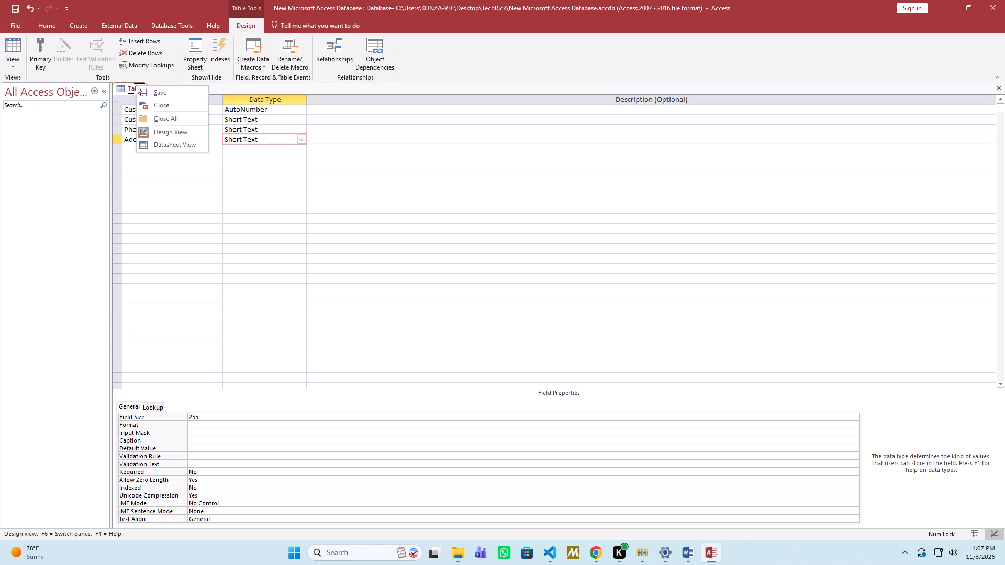
left_click(166, 94)
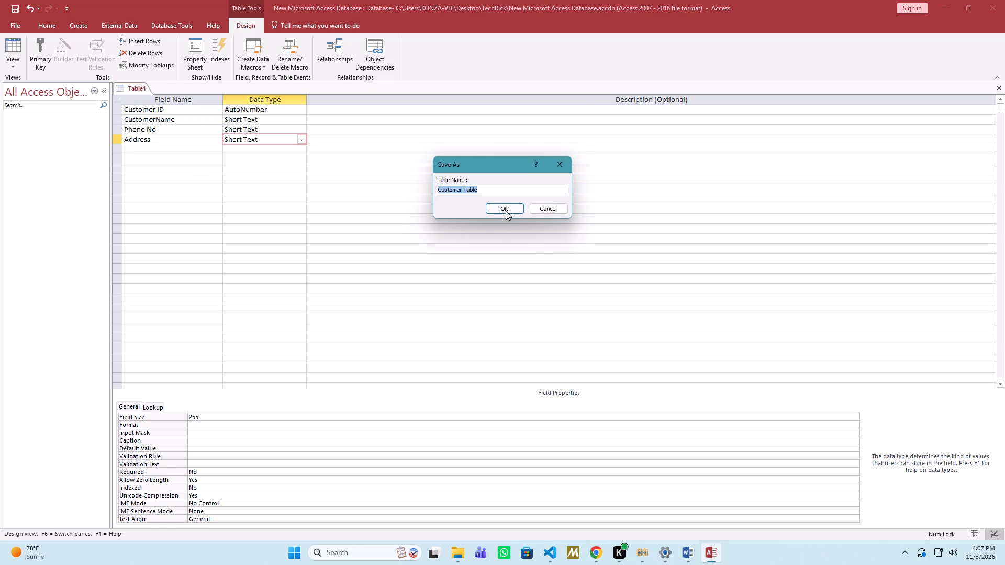
left_click(510, 211)
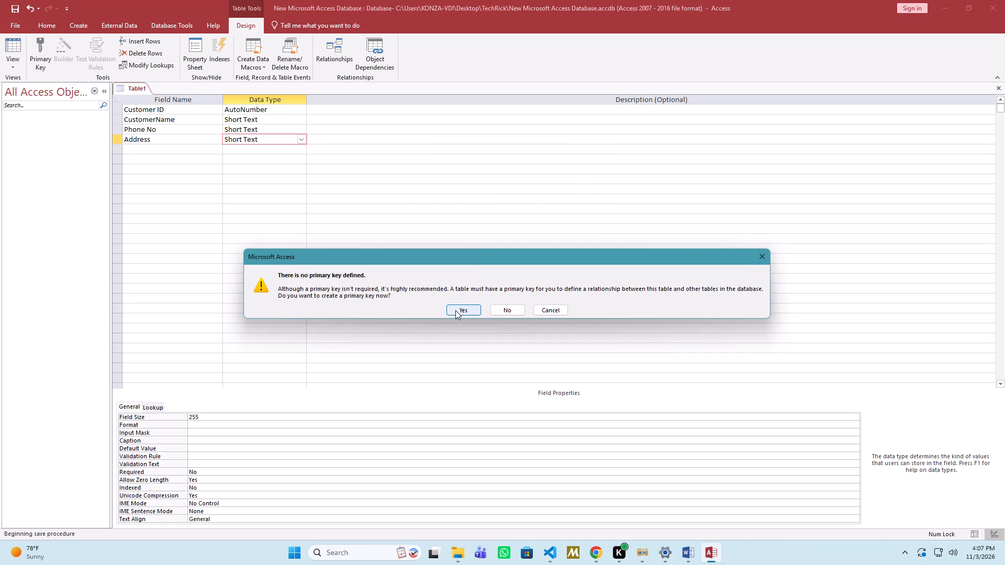
left_click(455, 310)
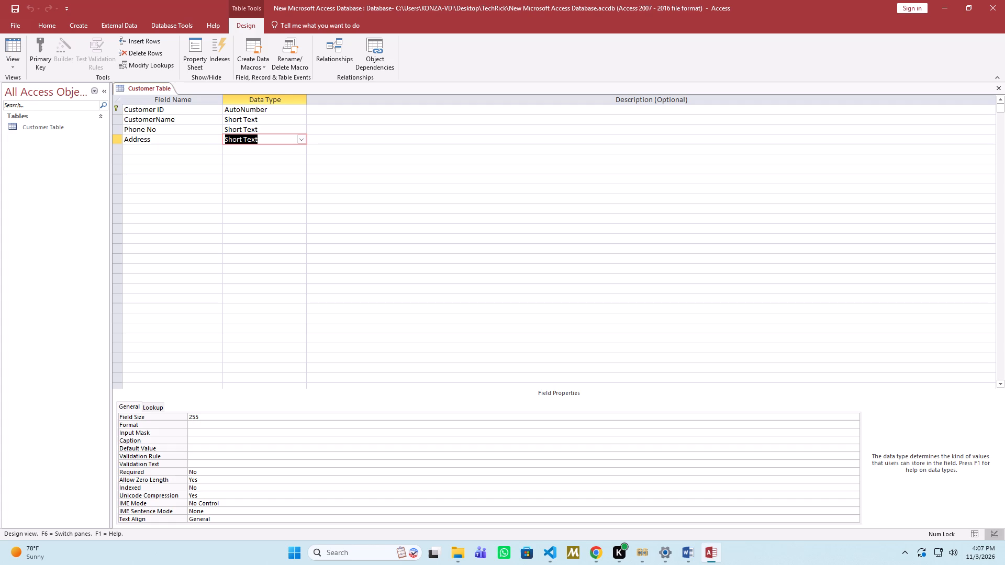
Save Customer Table again and close it.
right_click(147, 86)
left_click(172, 94)
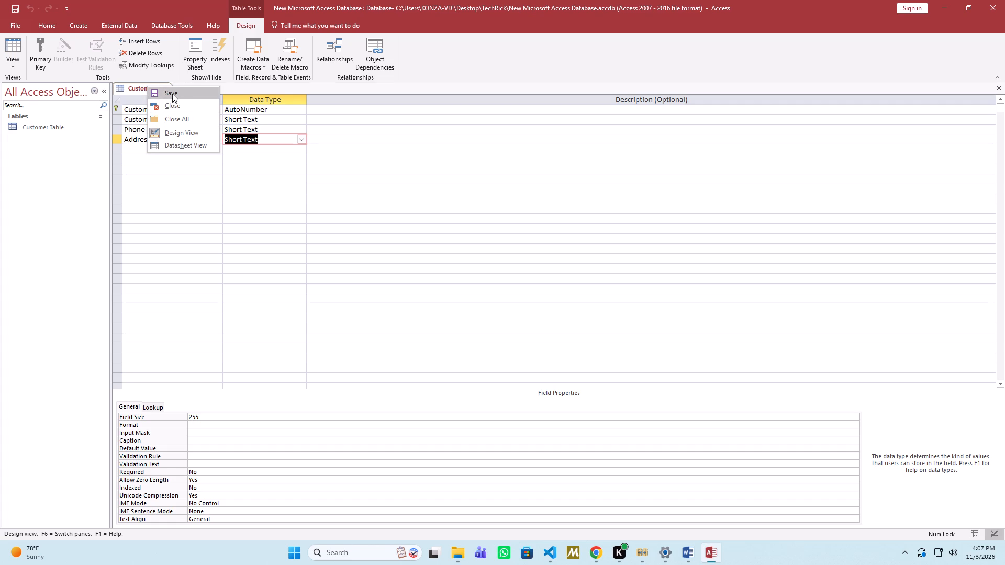
right_click(163, 88)
left_click(184, 104)
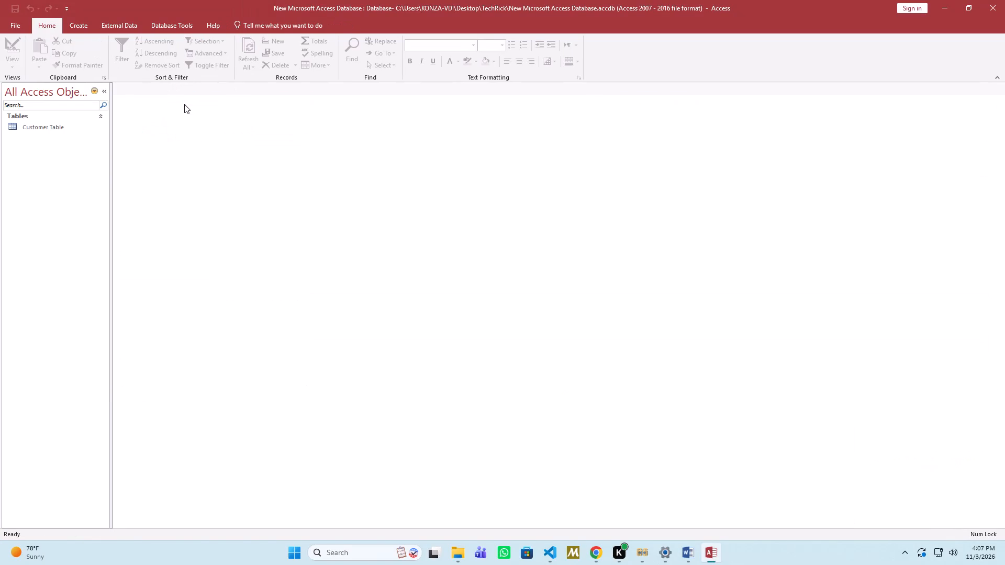
Create another new table in Design View.
left_click(81, 24)
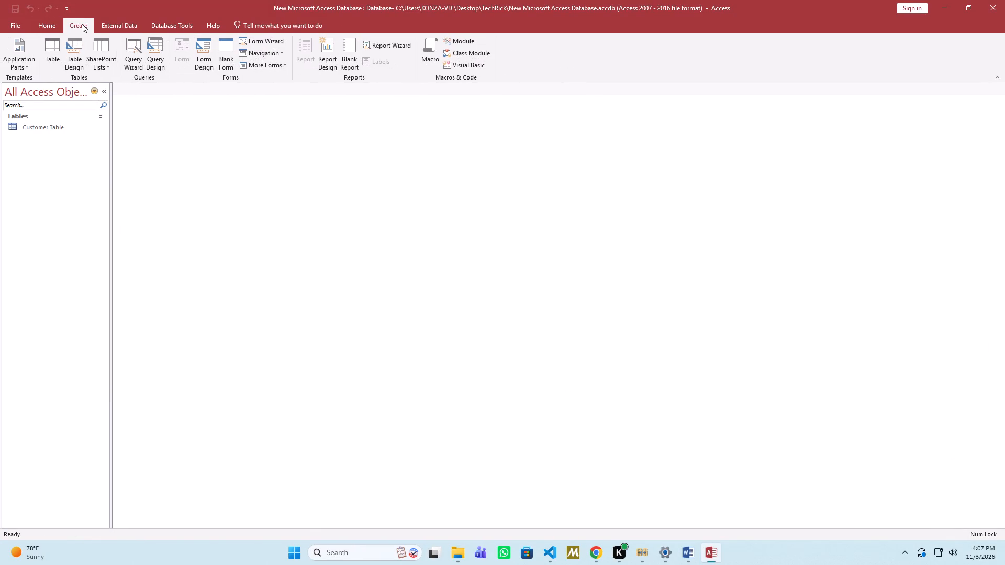
left_click(70, 53)
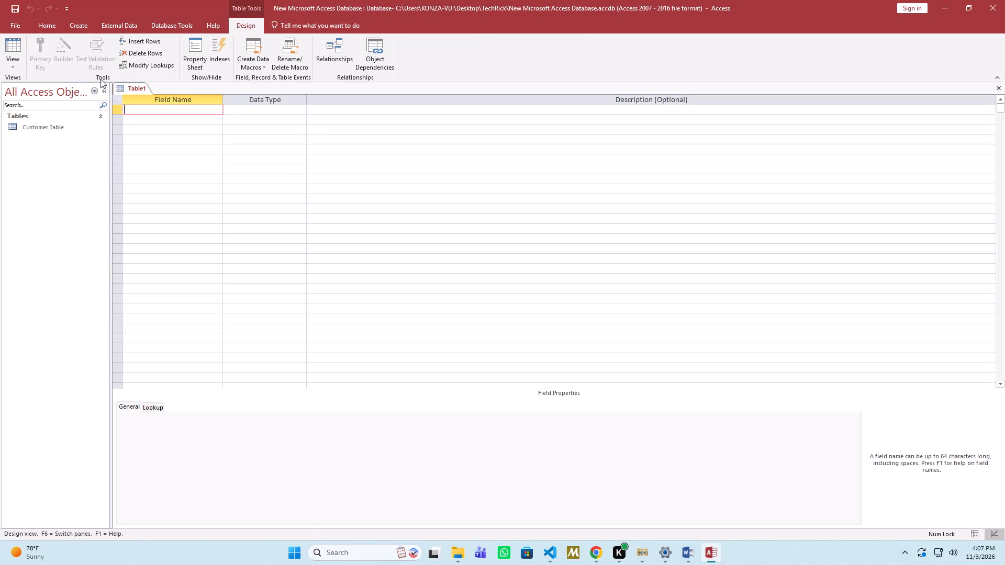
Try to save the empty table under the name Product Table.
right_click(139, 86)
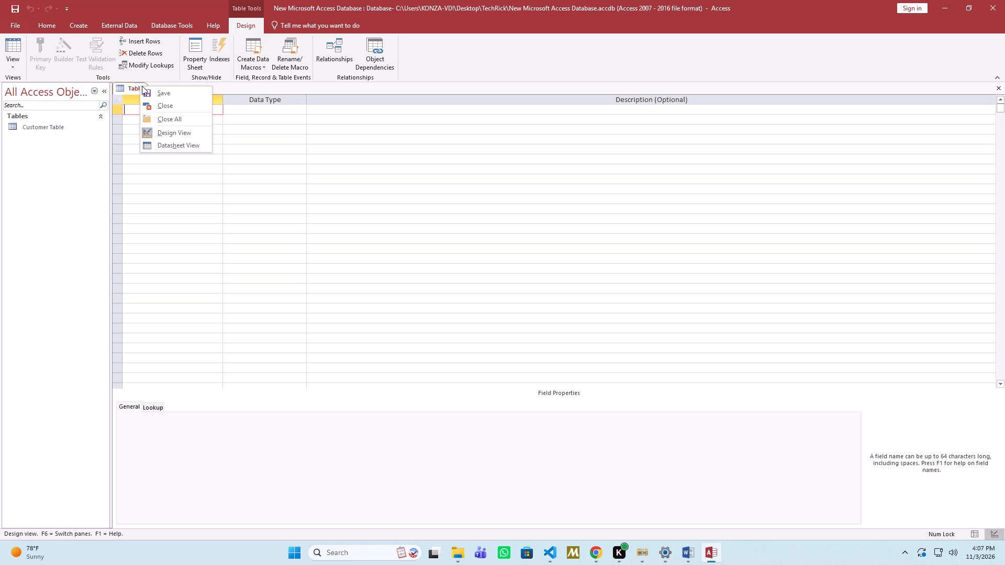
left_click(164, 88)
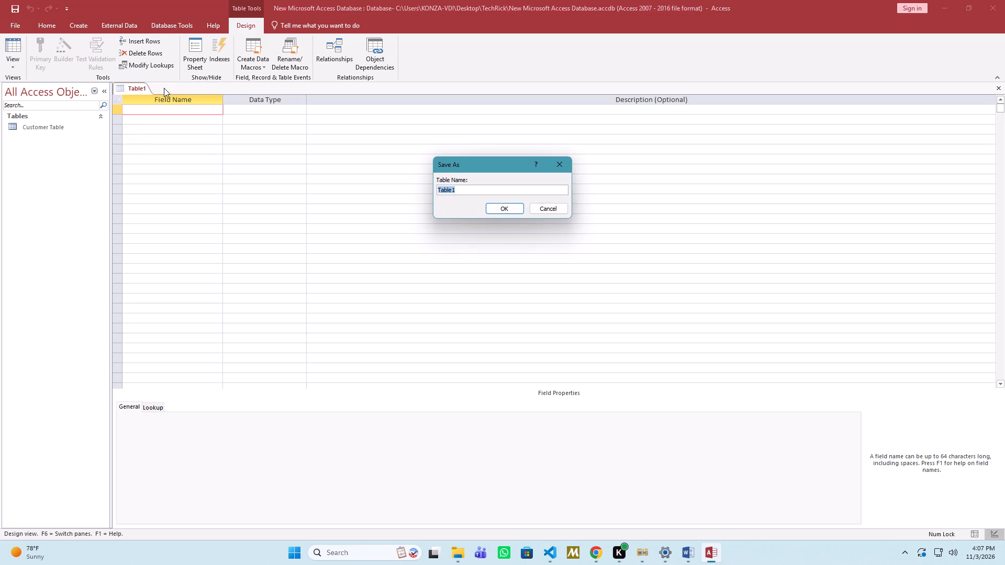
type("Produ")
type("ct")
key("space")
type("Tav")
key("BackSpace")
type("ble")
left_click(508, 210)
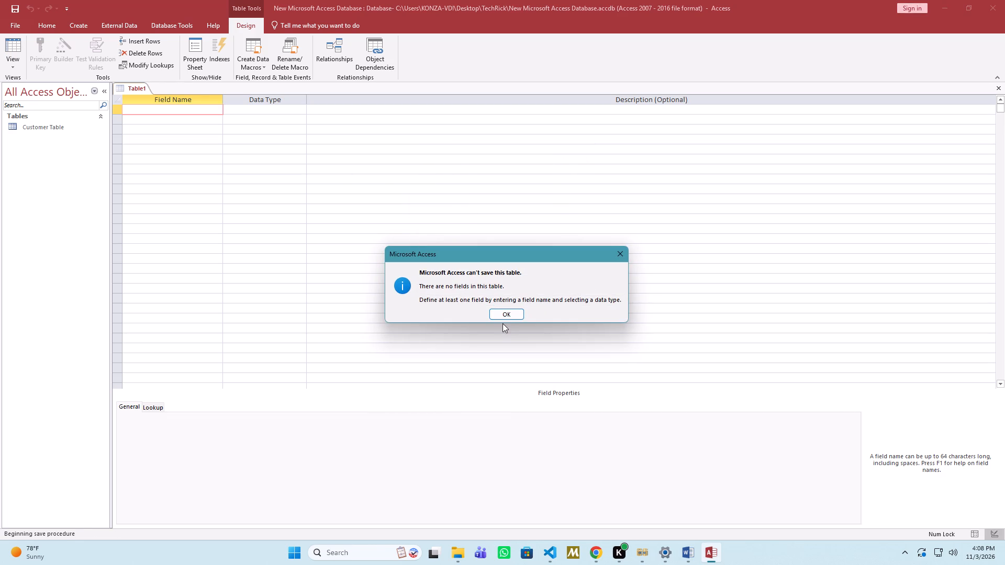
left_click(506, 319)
Add a first field named Product ID with the AutoNumber data type.
left_click(130, 109)
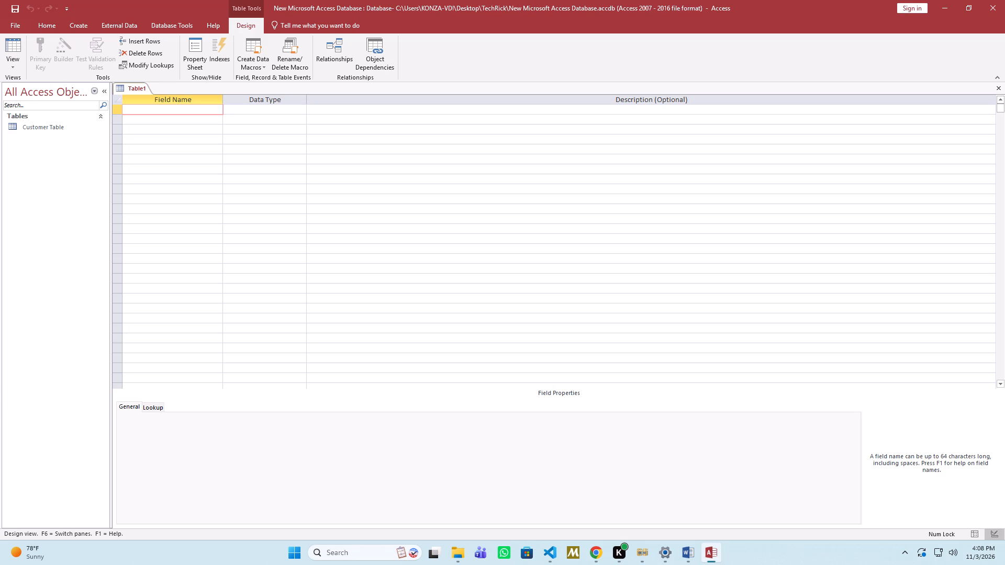
key("shift+o")
key("BackSpace")
type("Product ID")
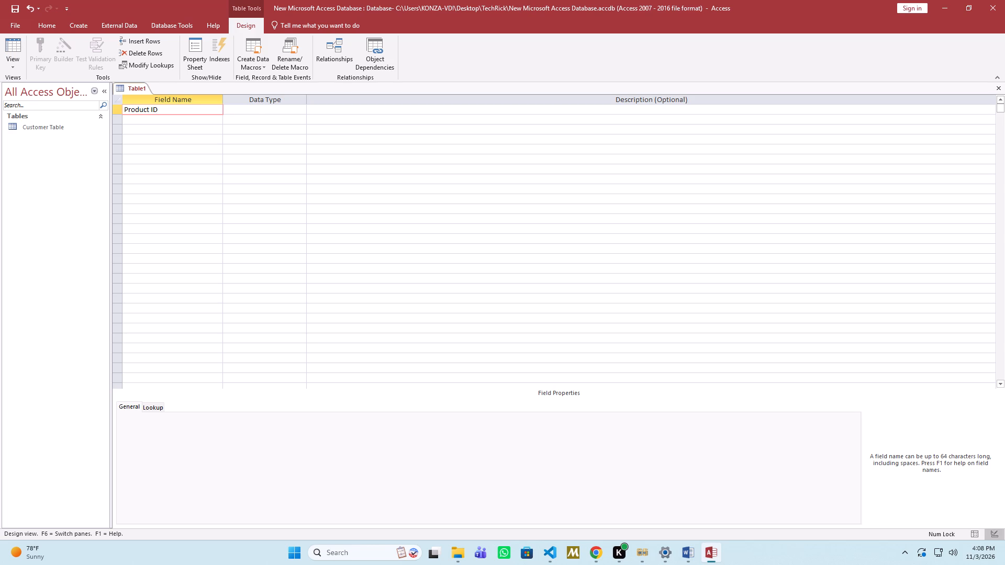
left_click(254, 108)
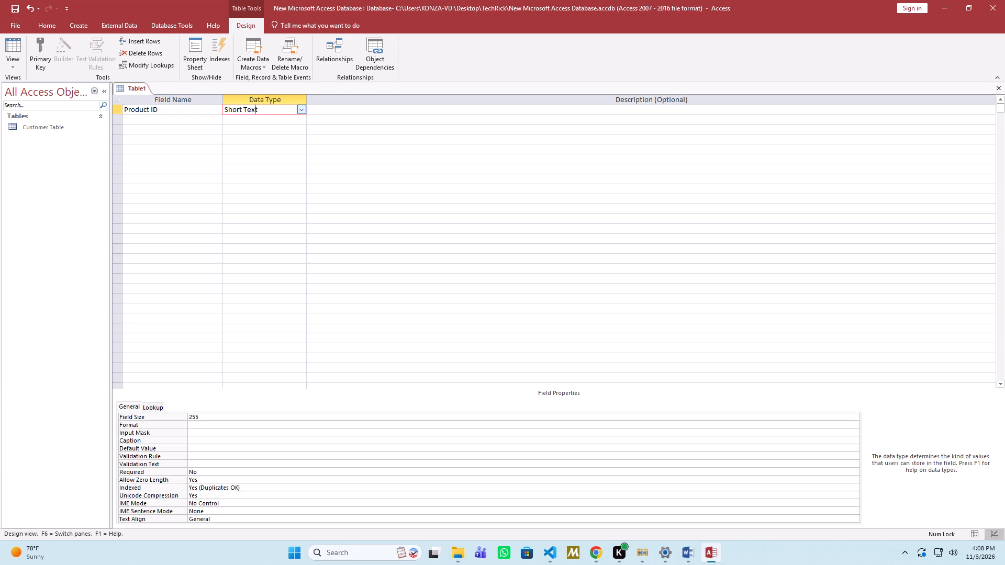
left_click(302, 111)
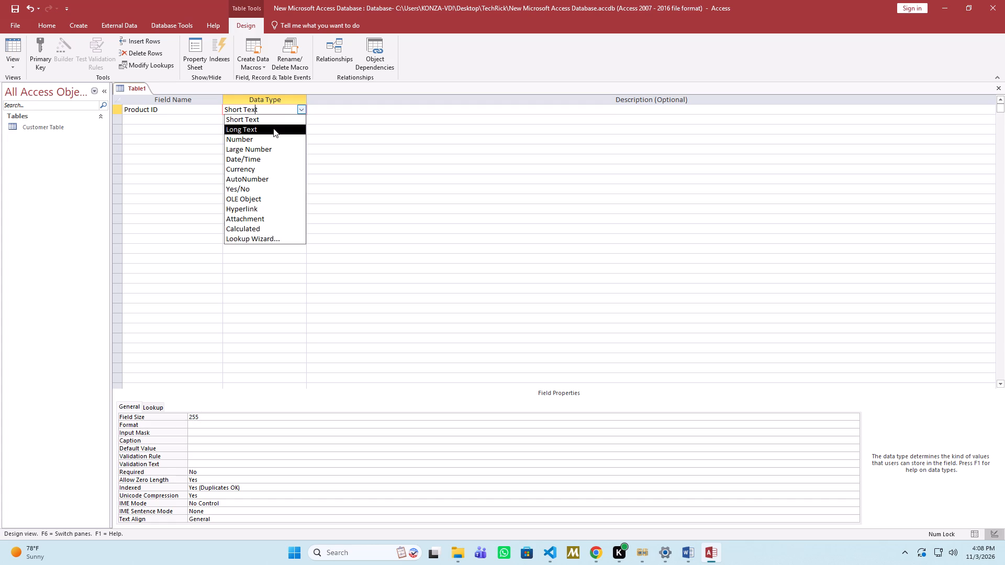
left_click(250, 176)
left_click(143, 117)
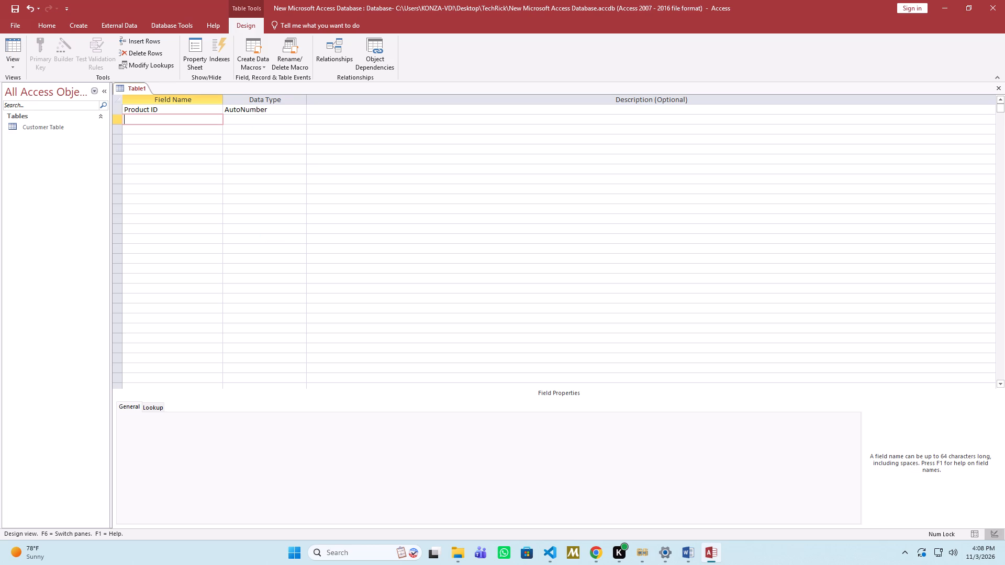
Add a second field named Product Name with the Short Text data type.
type("Product Name")
left_click(236, 118)
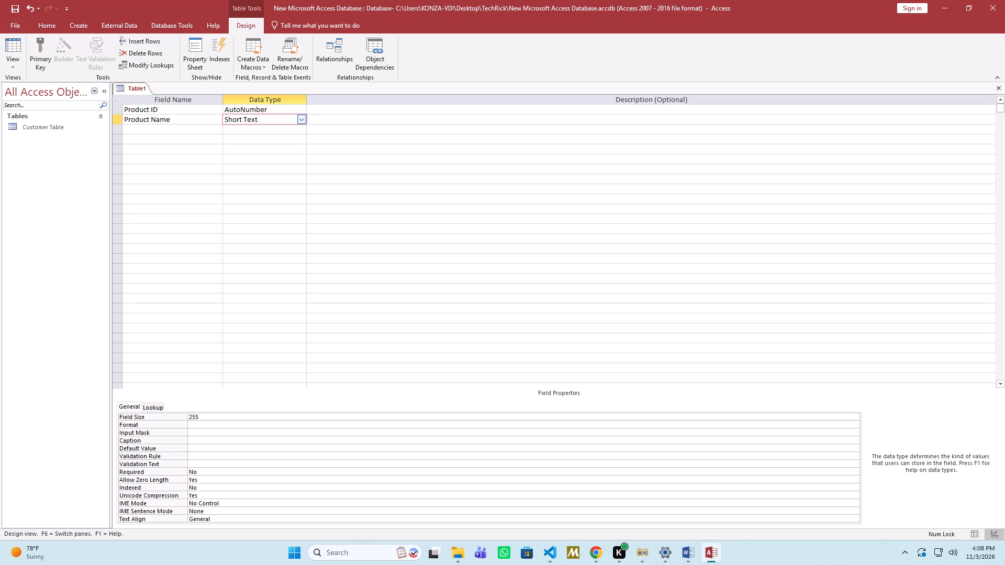
Set the Product ID field as the table's primary key.
left_click(116, 104)
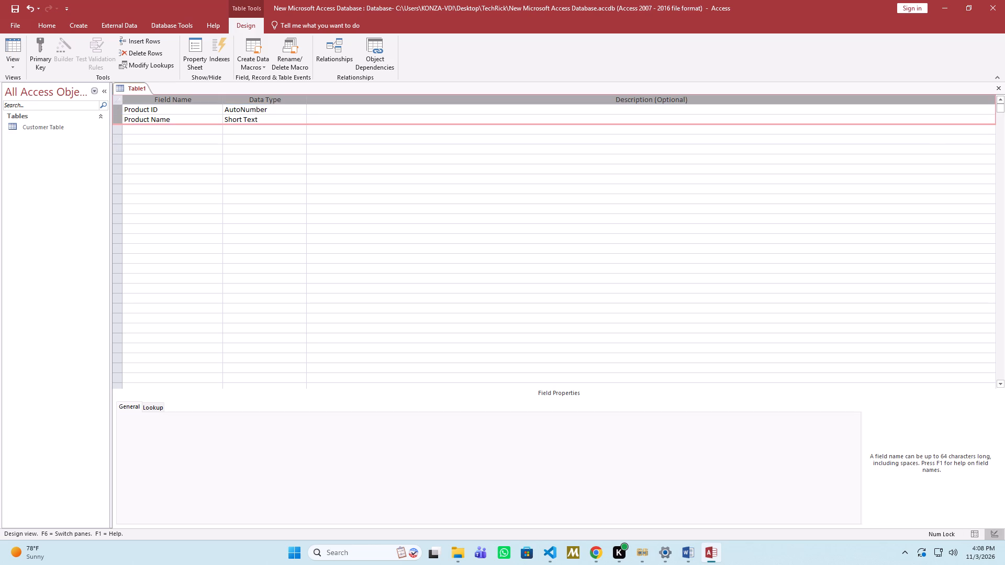
double_click(119, 107)
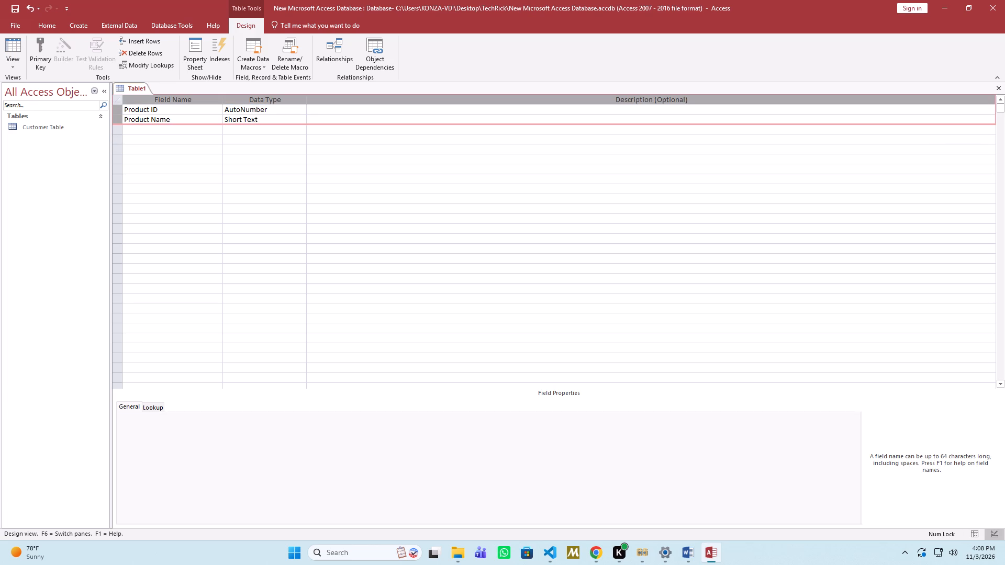
left_click(134, 129)
left_click(118, 110)
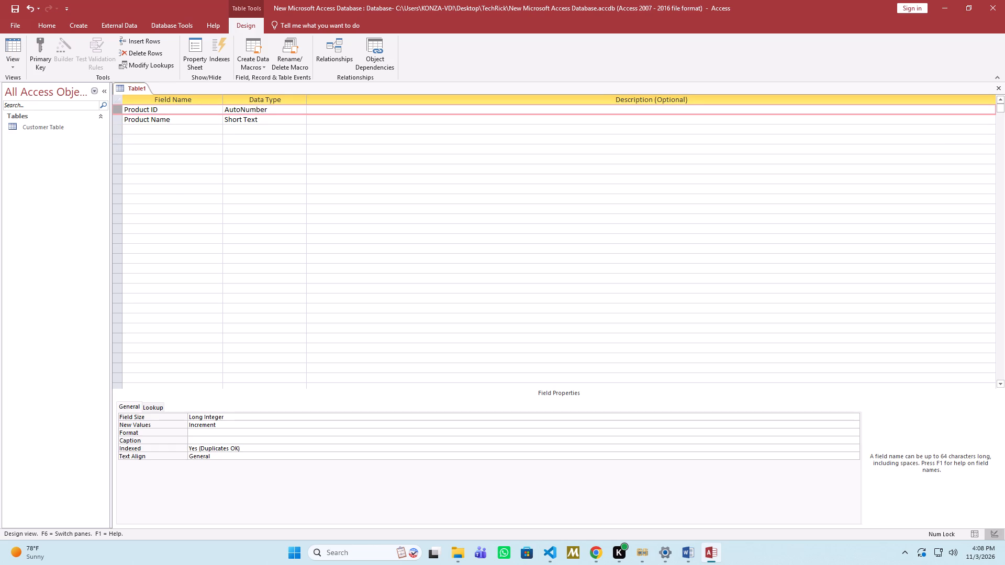
right_click(116, 107)
left_click(135, 110)
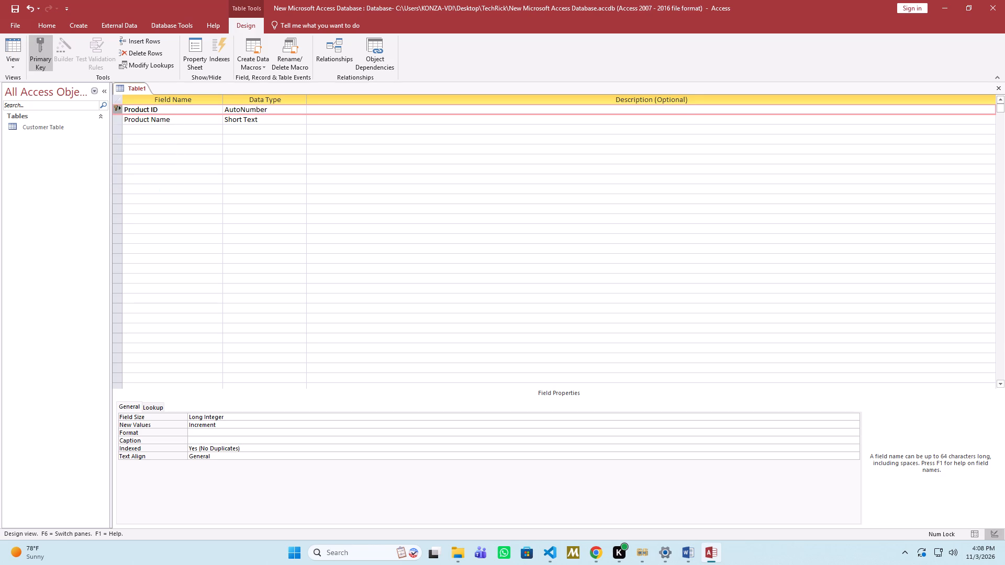
Add a third field named Price with the Currency data type.
left_click(130, 126)
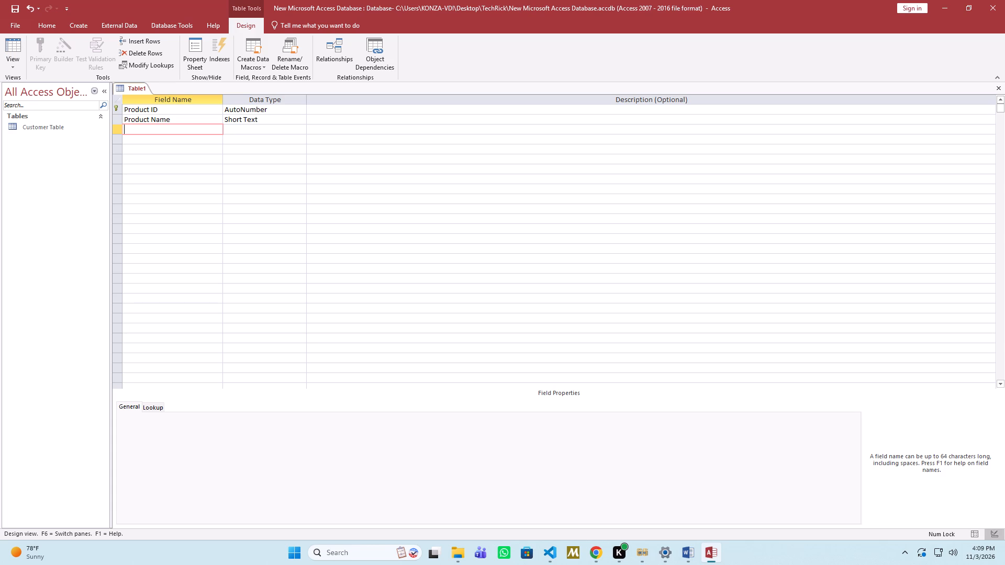
type("Price")
left_click(255, 127)
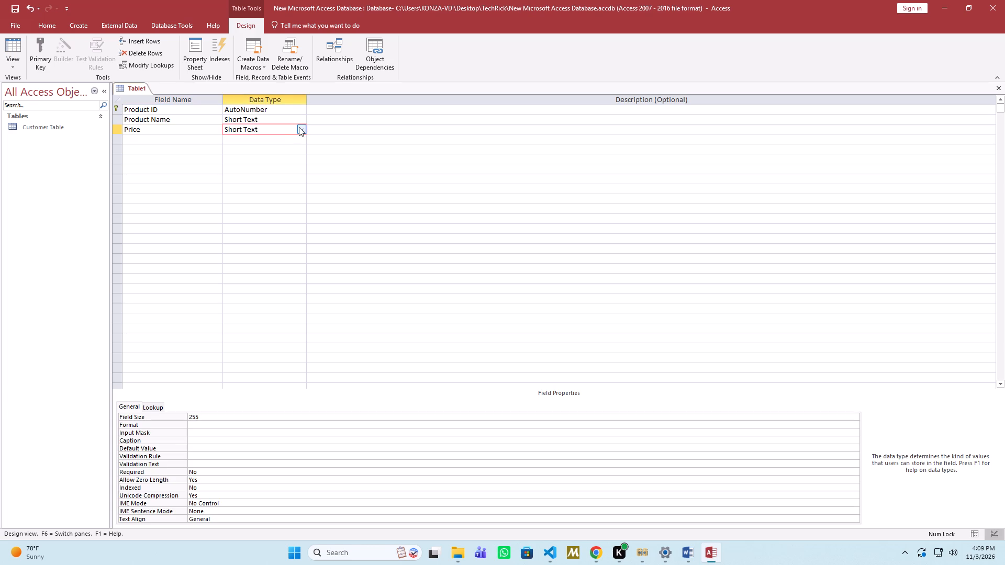
left_click(300, 127)
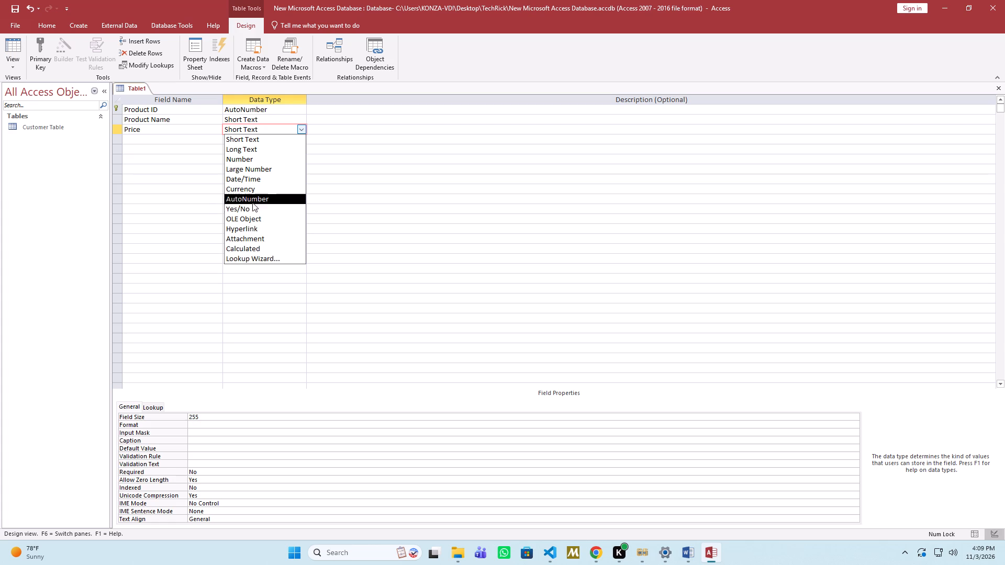
left_click(249, 188)
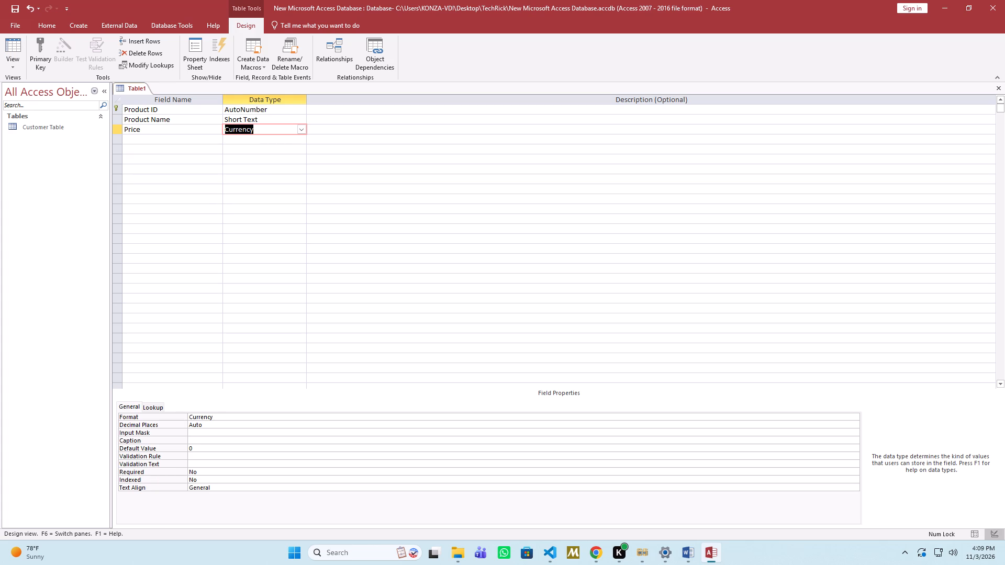
Add a fourth field named Quantity with the Number data type.
left_click(138, 137)
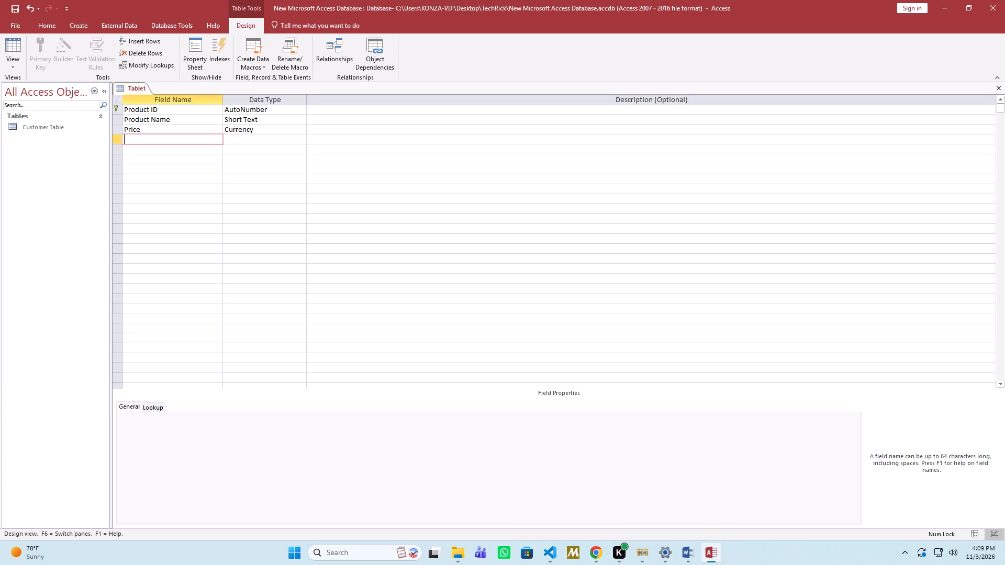
type("Quantity")
key("space")
left_click(252, 143)
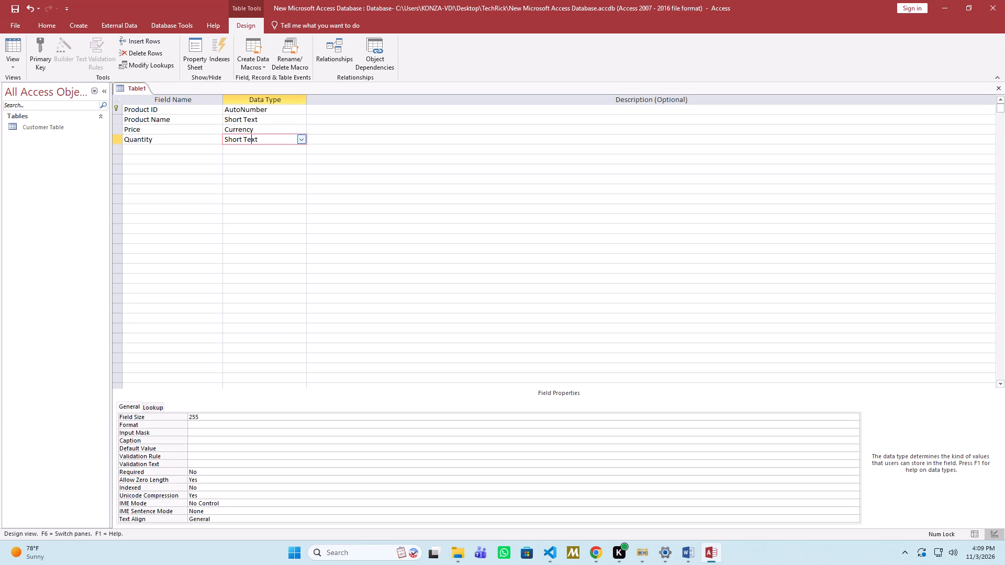
left_click(300, 142)
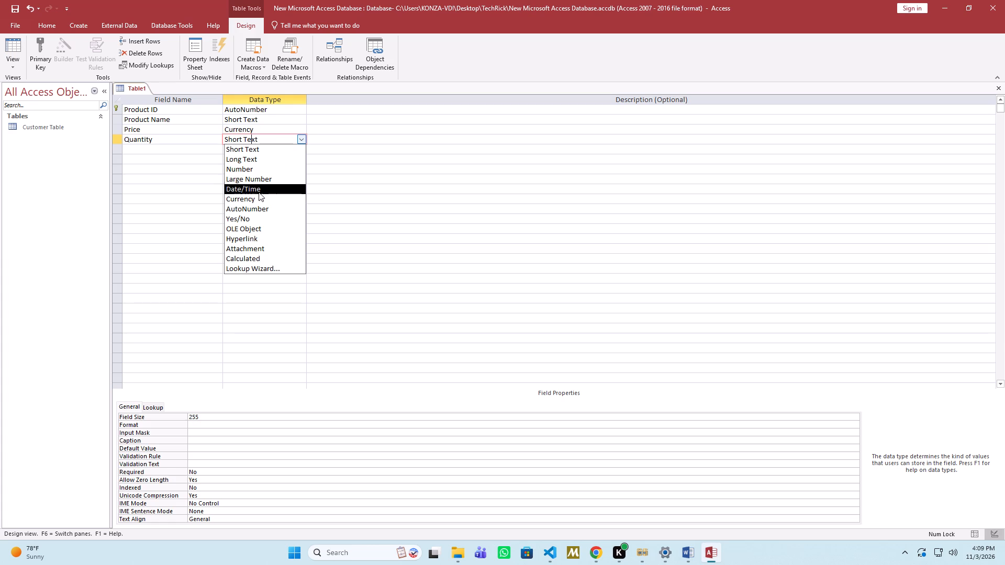
left_click(252, 171)
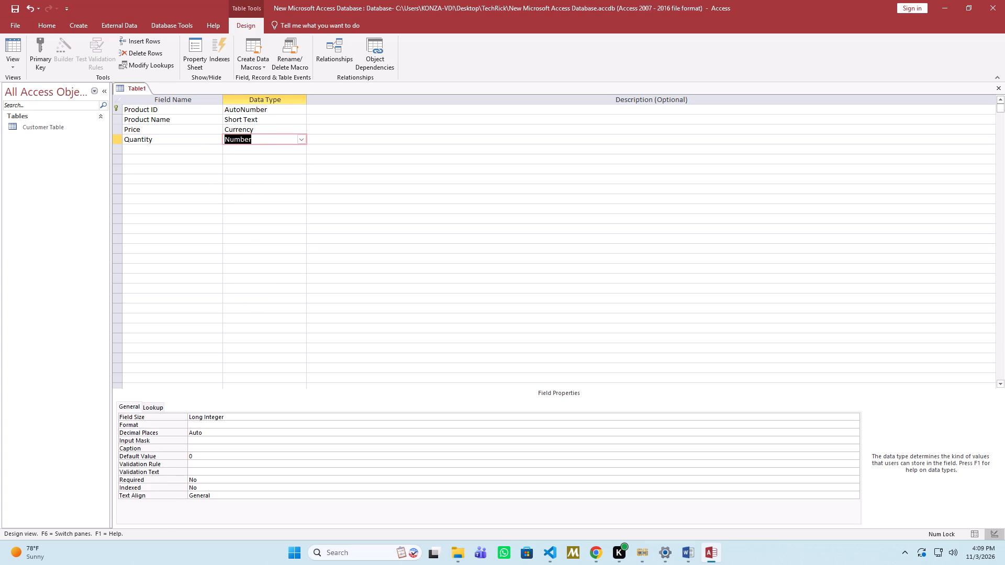
left_click(141, 148)
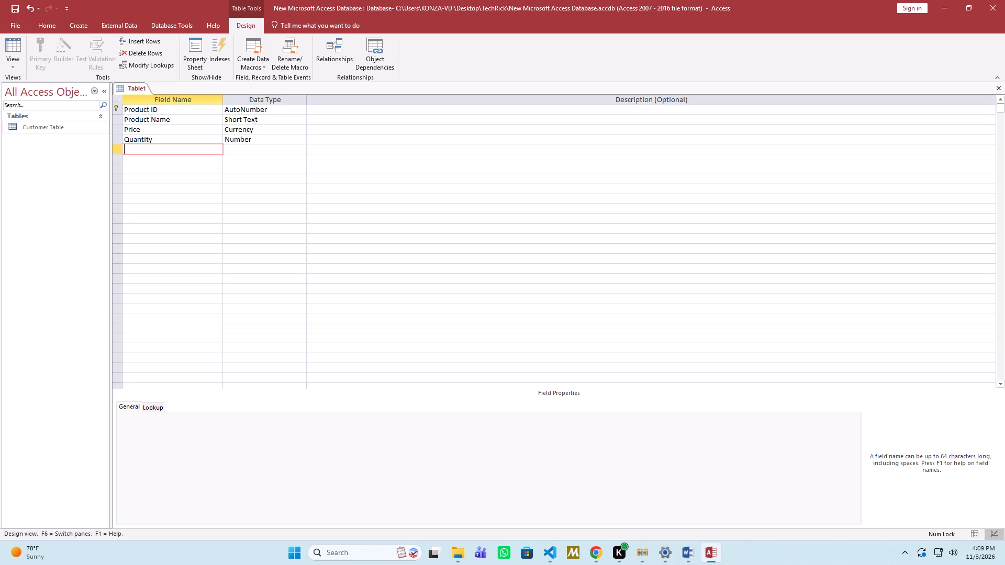
Save the table under the name Product Table and close it.
right_click(140, 88)
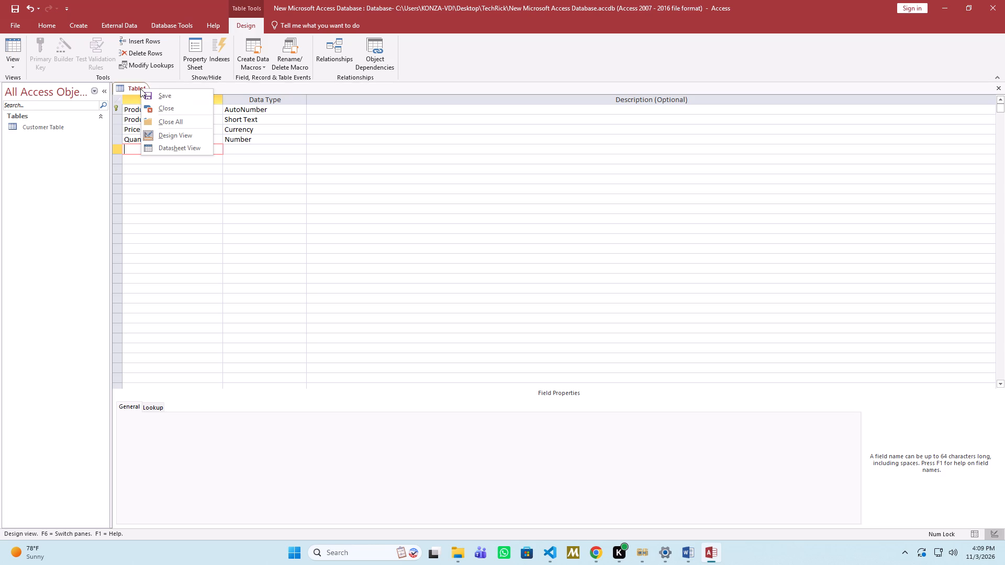
left_click(162, 97)
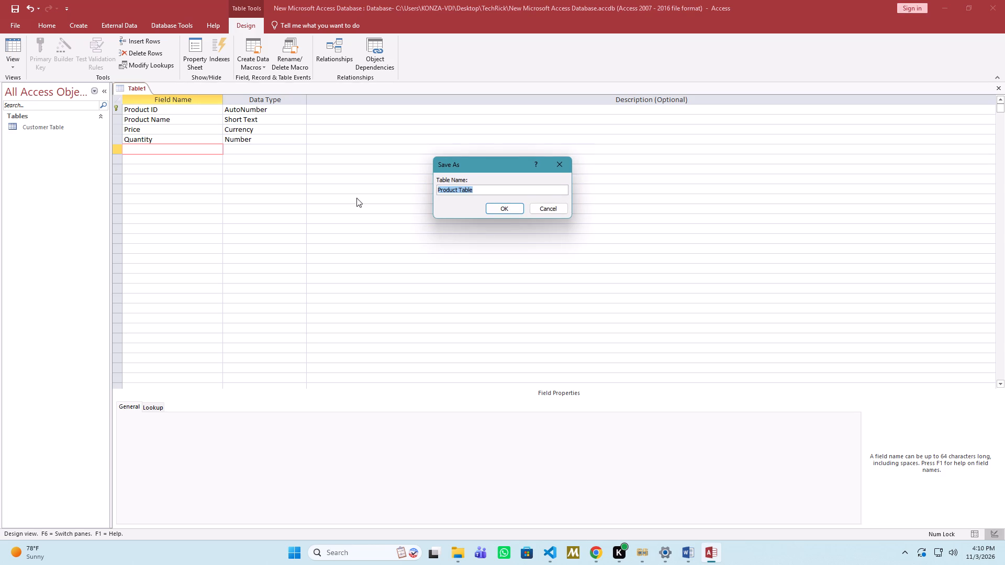
left_click(509, 208)
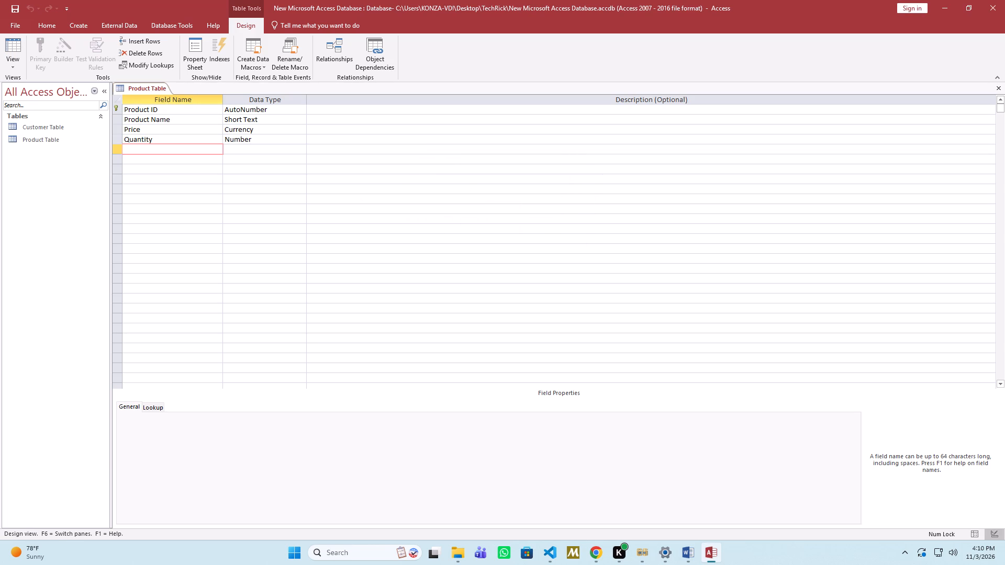
right_click(143, 88)
left_click(173, 109)
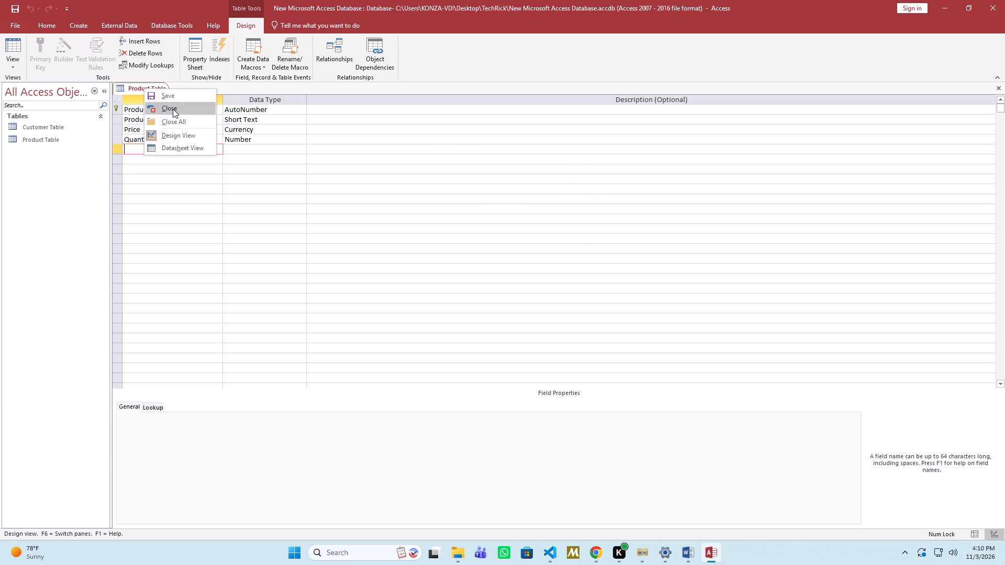
Reopen Product Table from the list of tables and switch it to Design View.
left_click(40, 139)
double_click(40, 139)
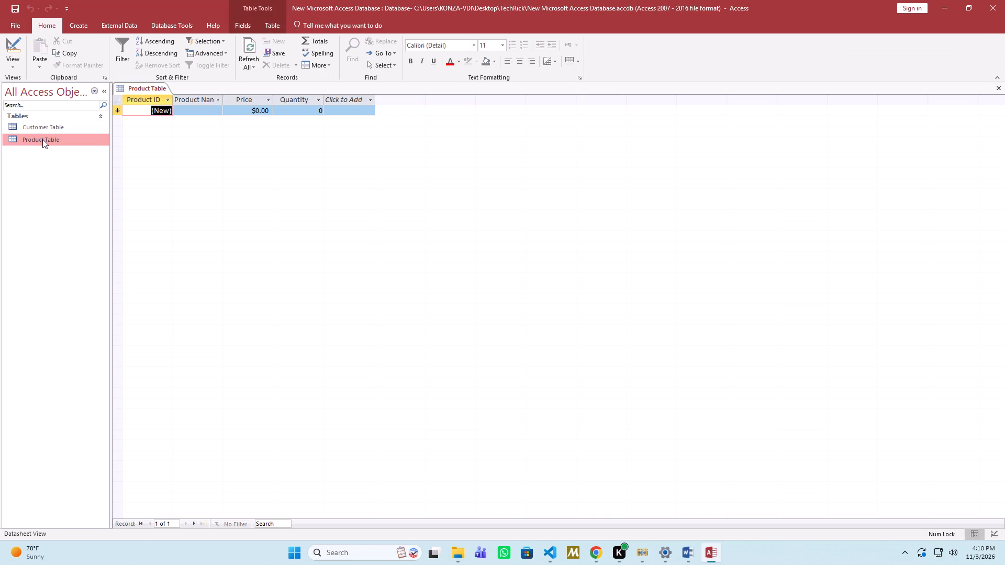
double_click(40, 139)
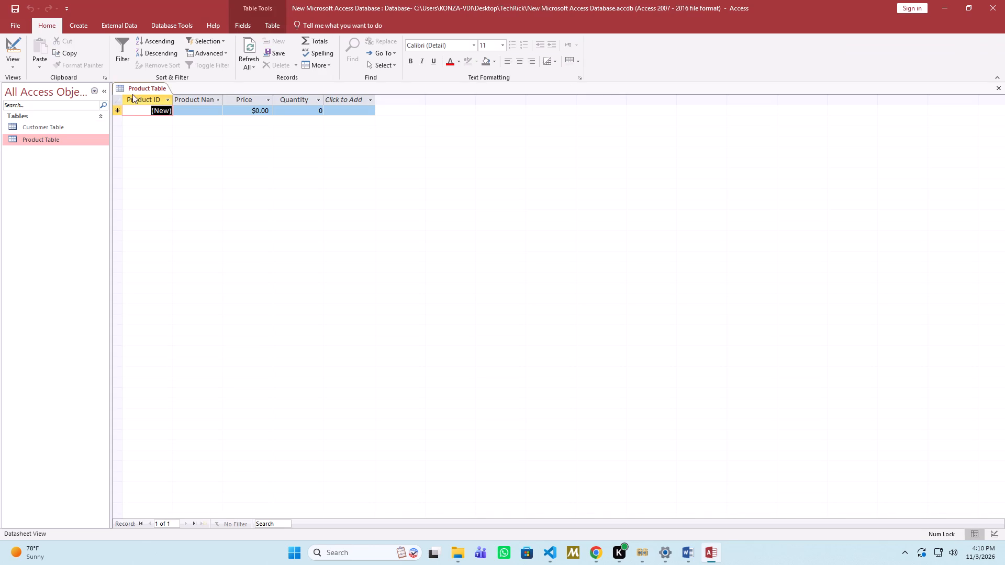
right_click(138, 87)
left_click(169, 134)
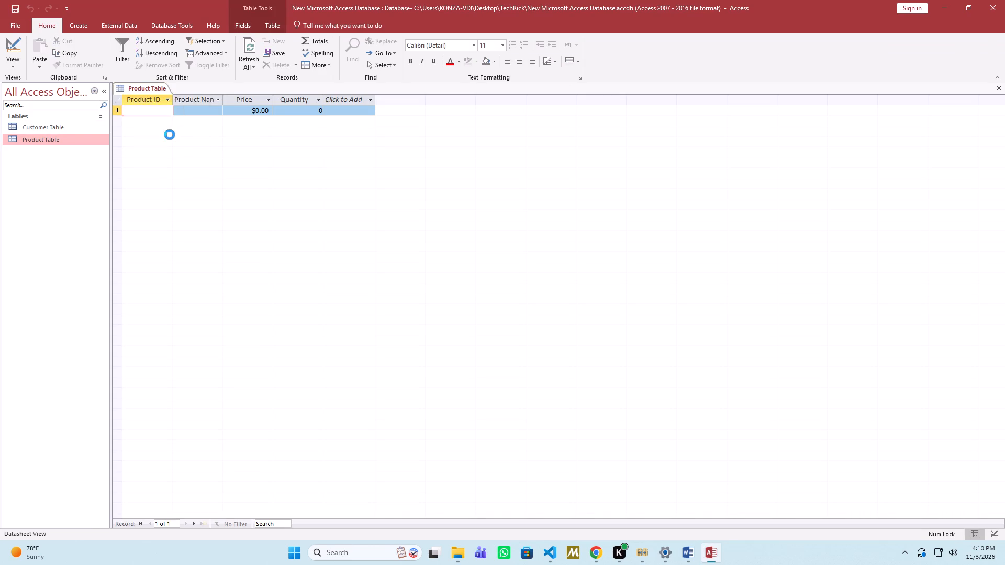
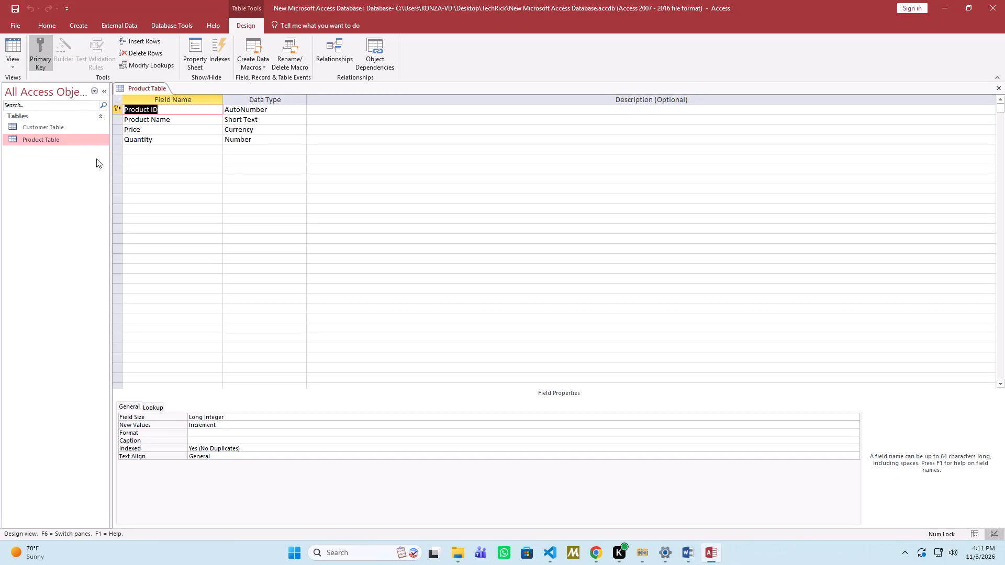
Open Customer Table alongside the Product Table.
double_click(49, 124)
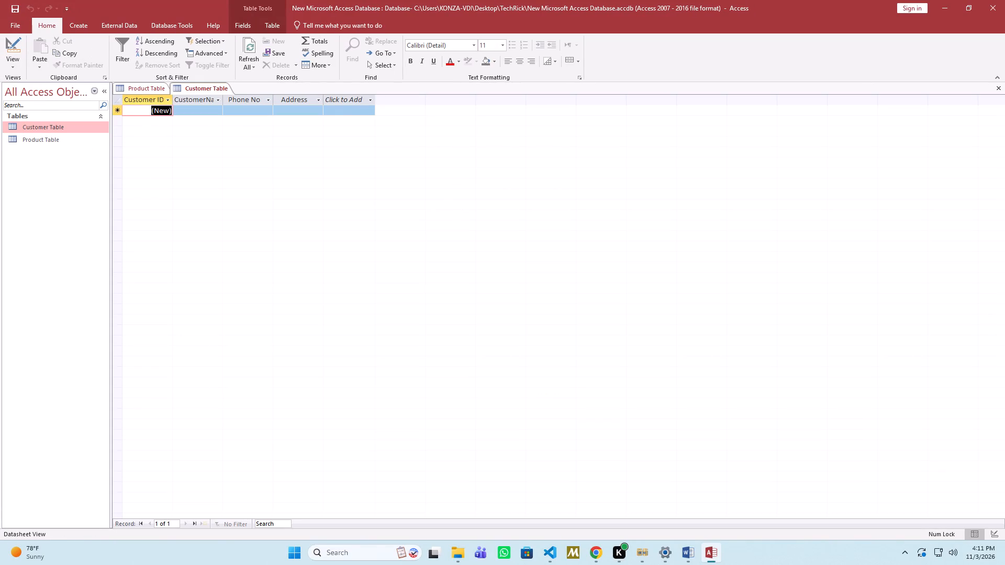
Return to Product Table in Design View and select its Quantity field to review the field's properties.
right_click(142, 85)
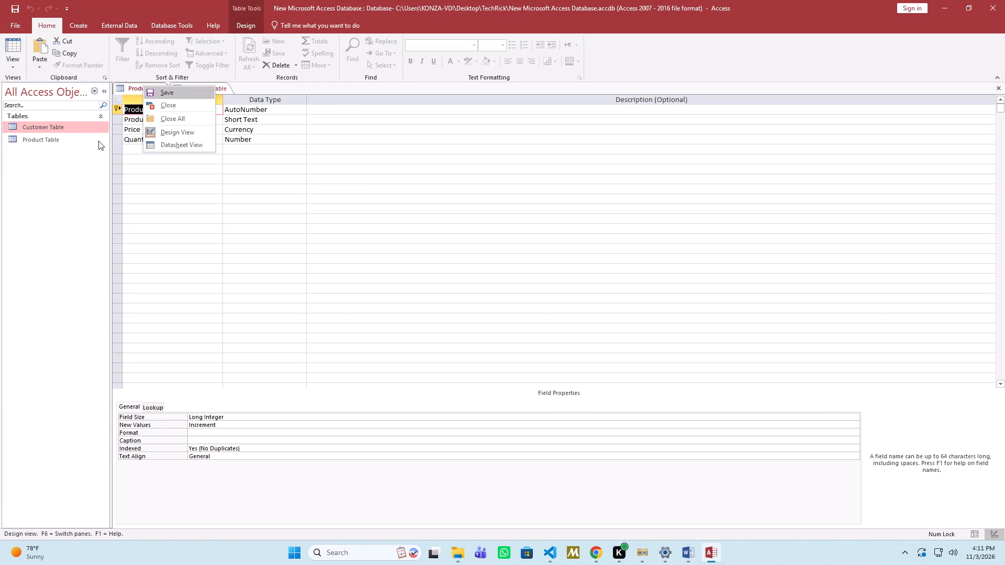
left_click(188, 132)
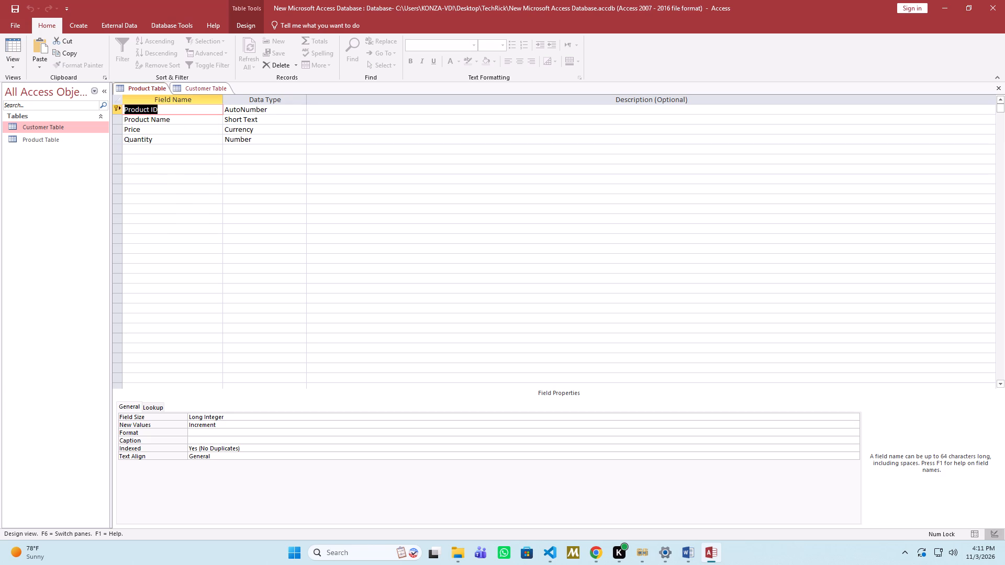
left_click(165, 140)
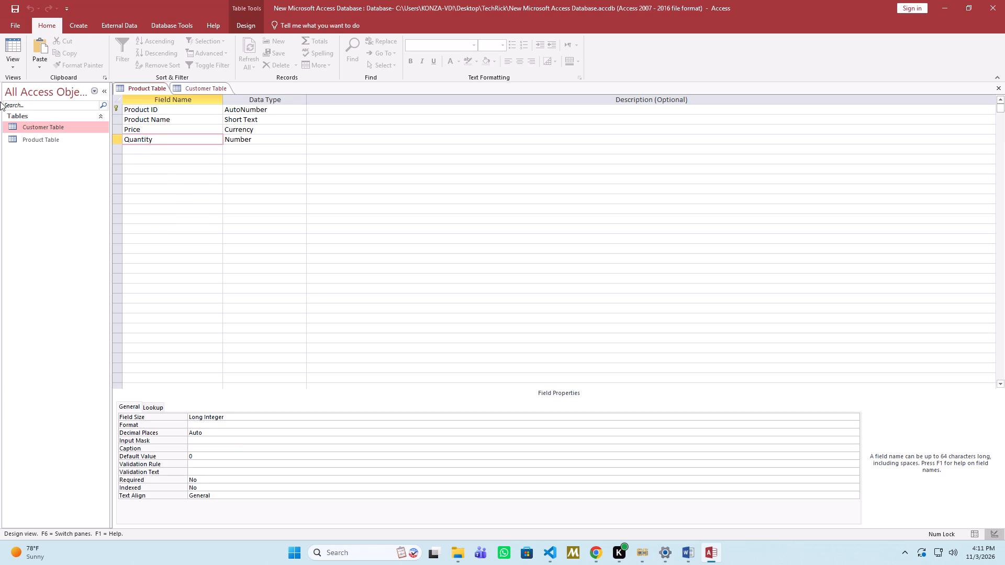
scroll(0, 59, "up", 1)
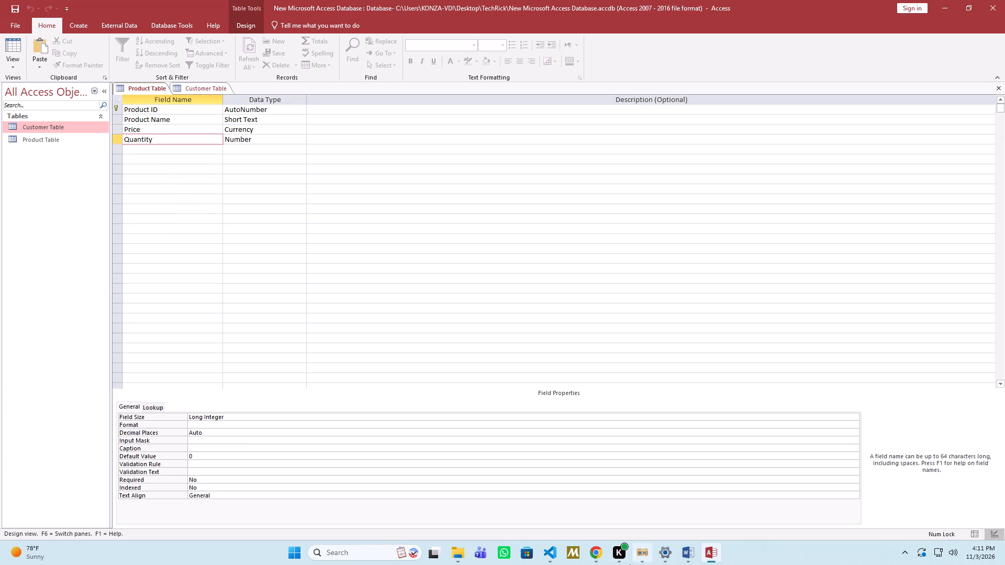
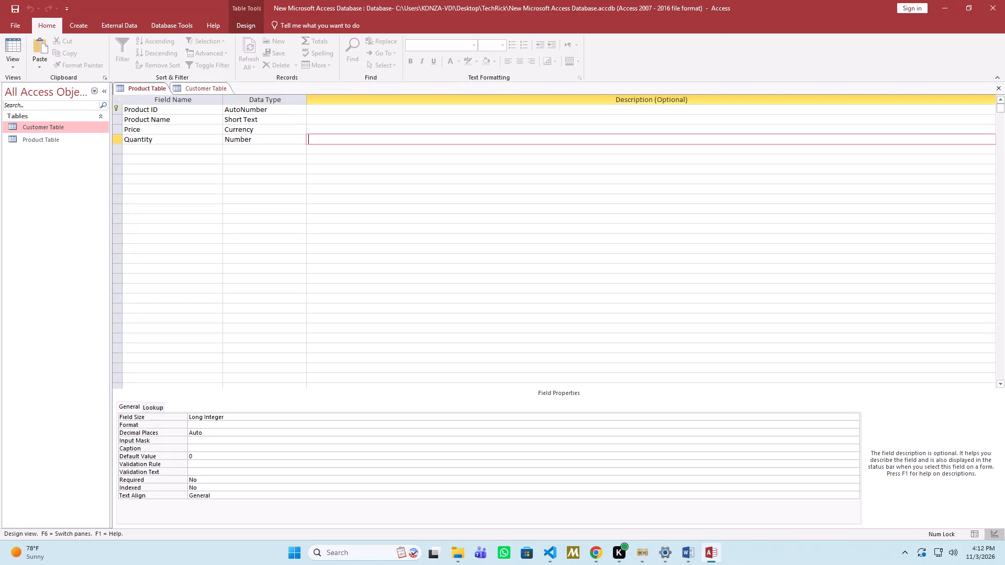
Review Product Table in Datasheet View and Customer Table in both Datasheet View and Design View.
left_click(52, 140)
double_click(52, 140)
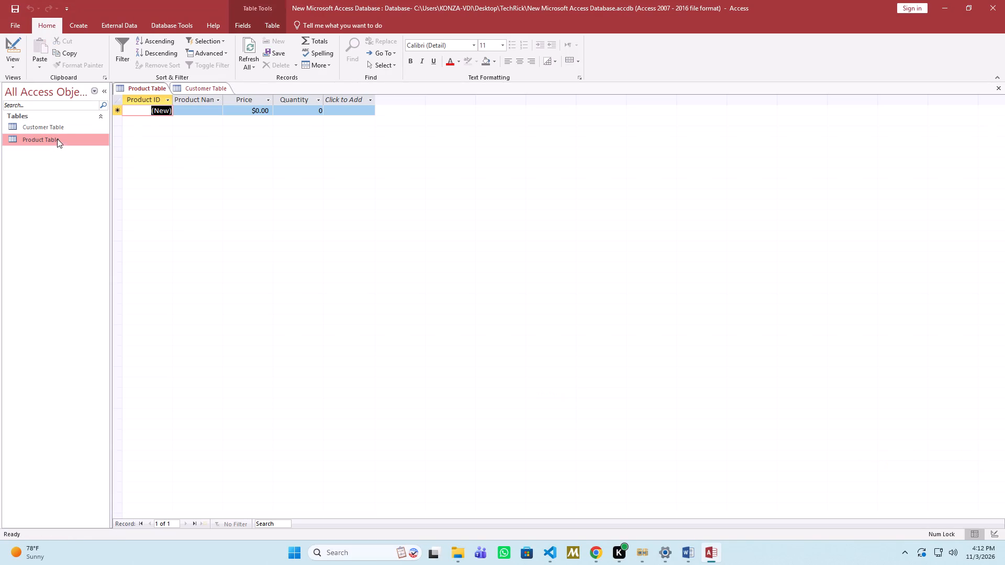
double_click(215, 84)
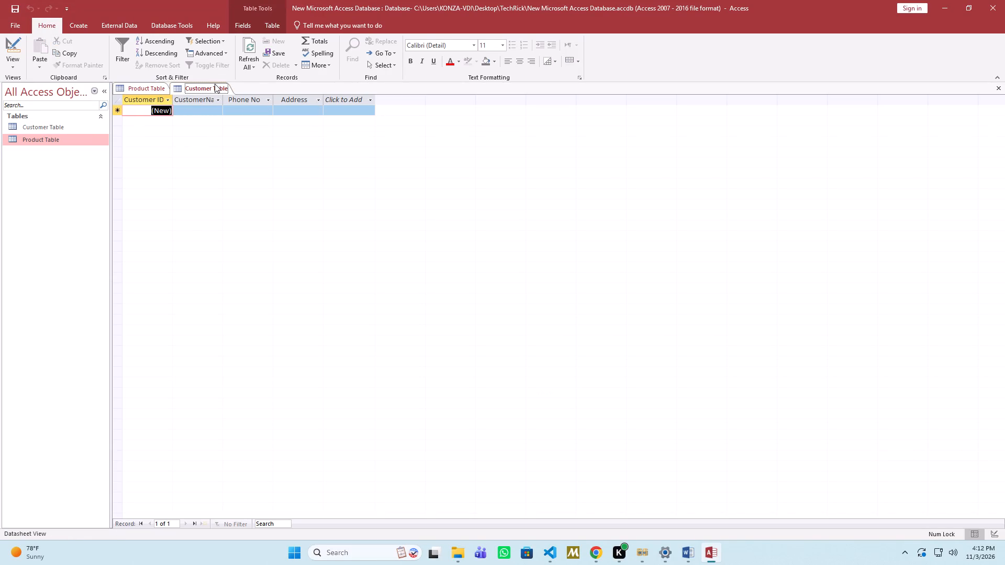
right_click(213, 84)
left_click(253, 126)
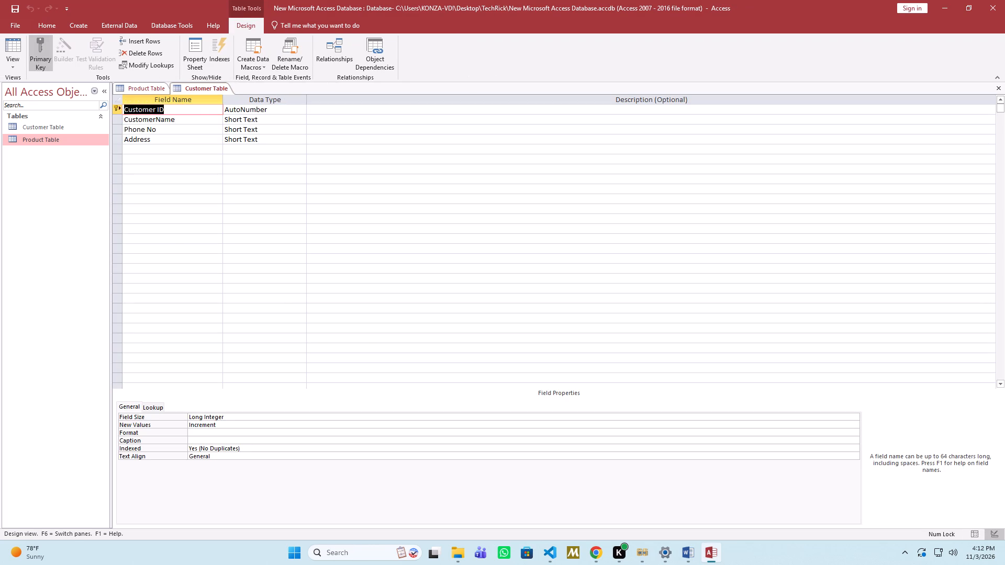
Close both Customer Table and Product Table.
right_click(210, 83)
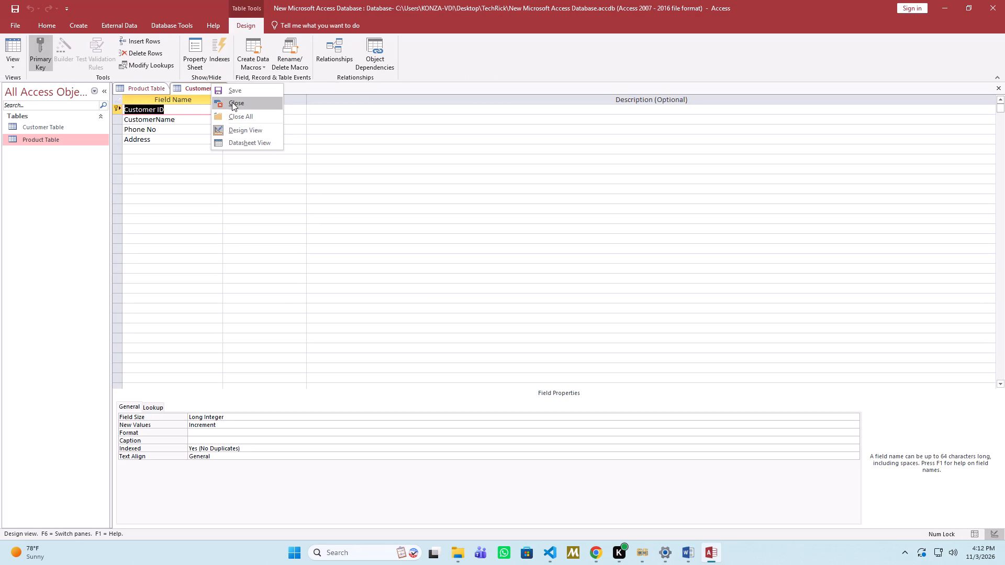
left_click(232, 102)
right_click(144, 85)
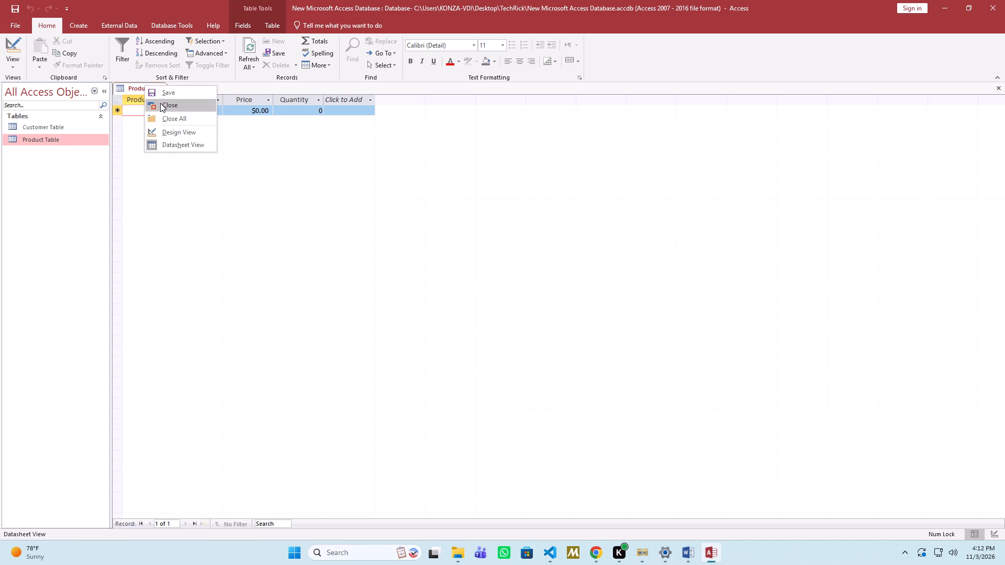
left_click(160, 103)
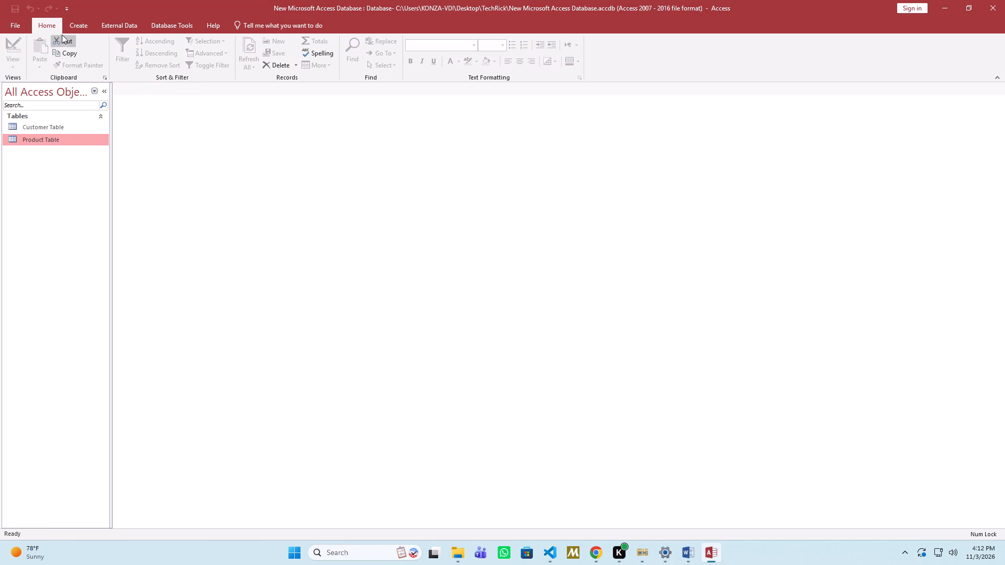
Create a new blank table in Design View.
left_click(74, 25)
left_click(74, 51)
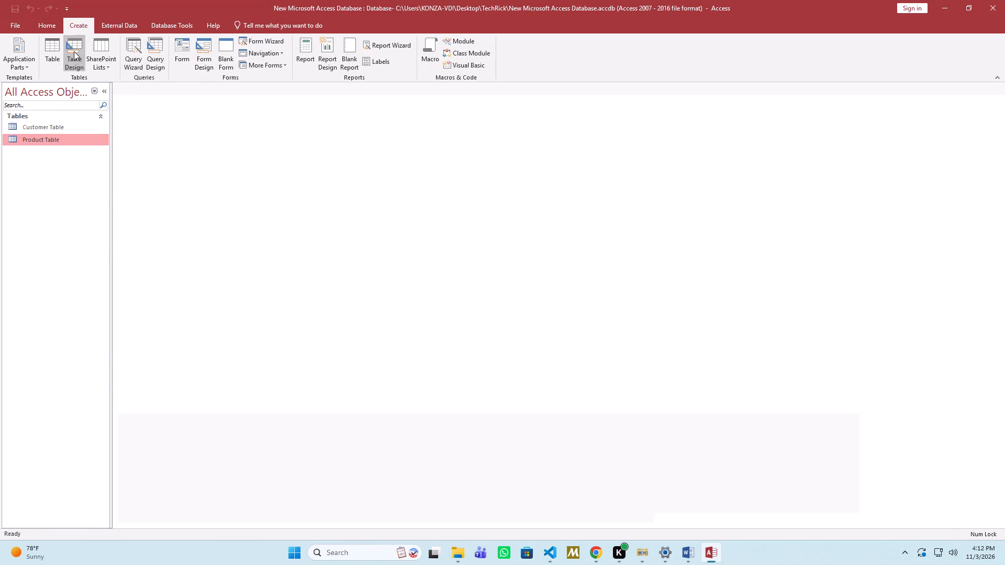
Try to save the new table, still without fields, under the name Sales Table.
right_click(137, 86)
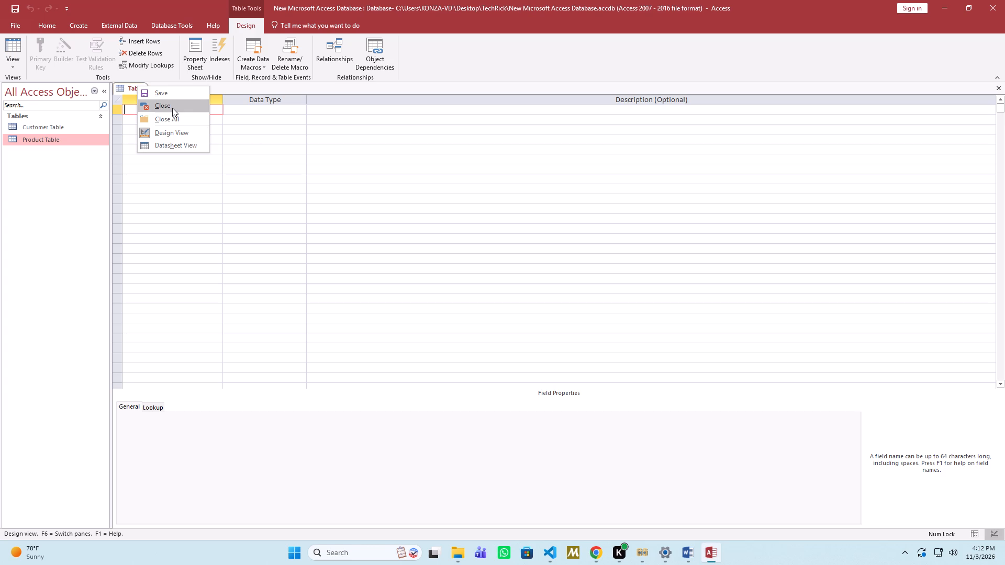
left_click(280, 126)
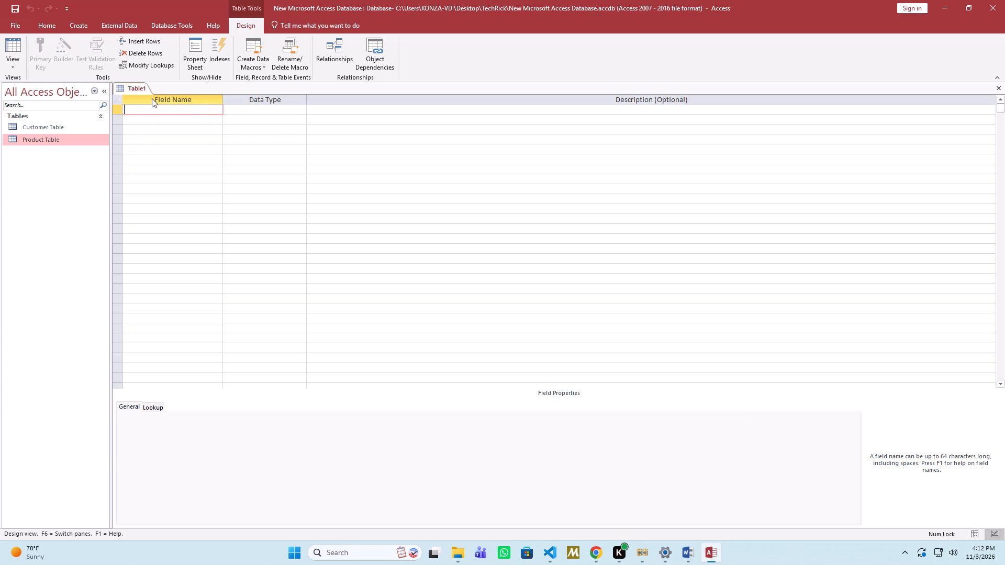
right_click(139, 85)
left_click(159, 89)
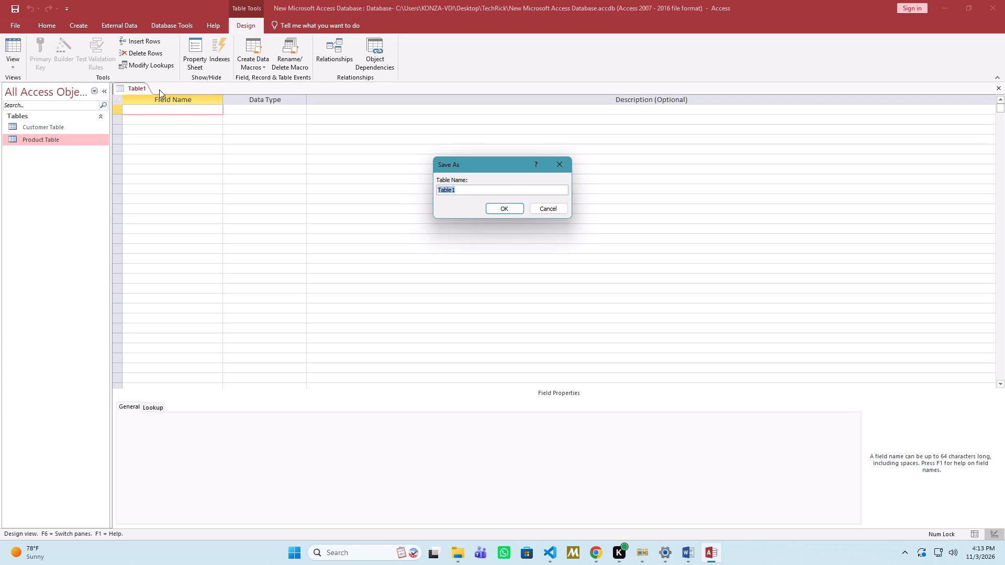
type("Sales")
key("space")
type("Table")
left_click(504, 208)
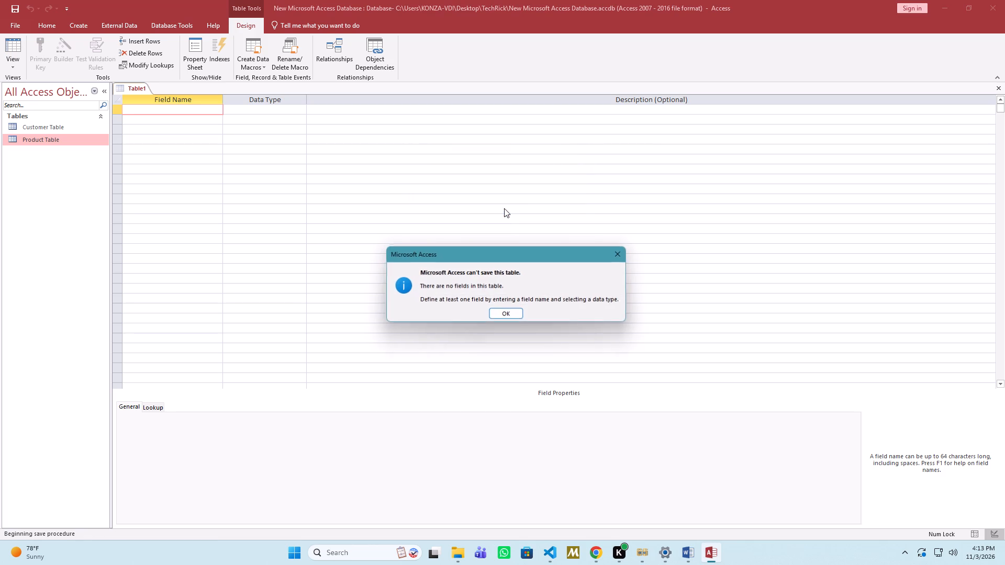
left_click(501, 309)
Add a first field named SaleID with the AutoNumber data type and make it the primary key.
left_click(130, 105)
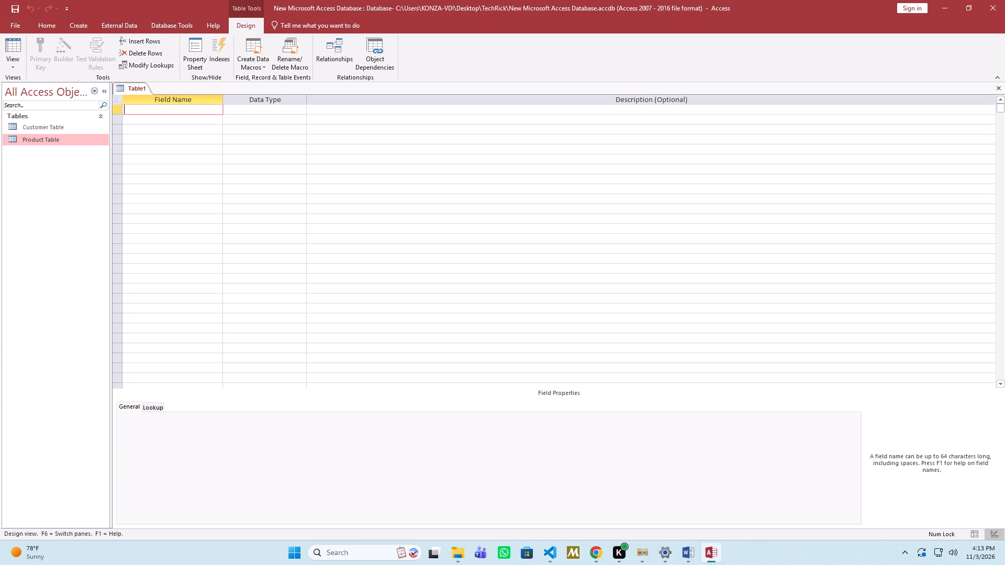
type("Sa")
type("le")
key("space")
key("BackSpace")
type("ID")
left_click(259, 114)
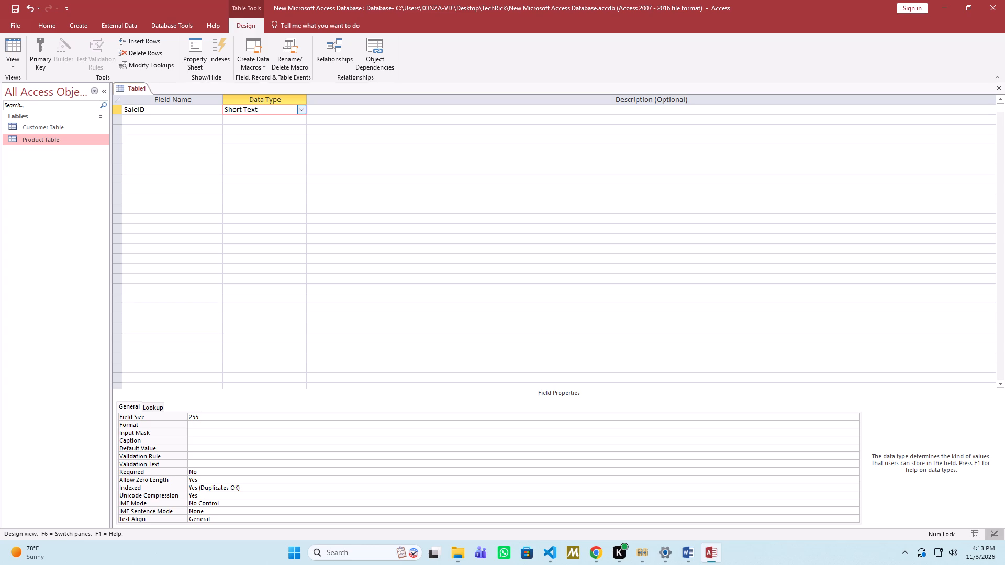
left_click(305, 109)
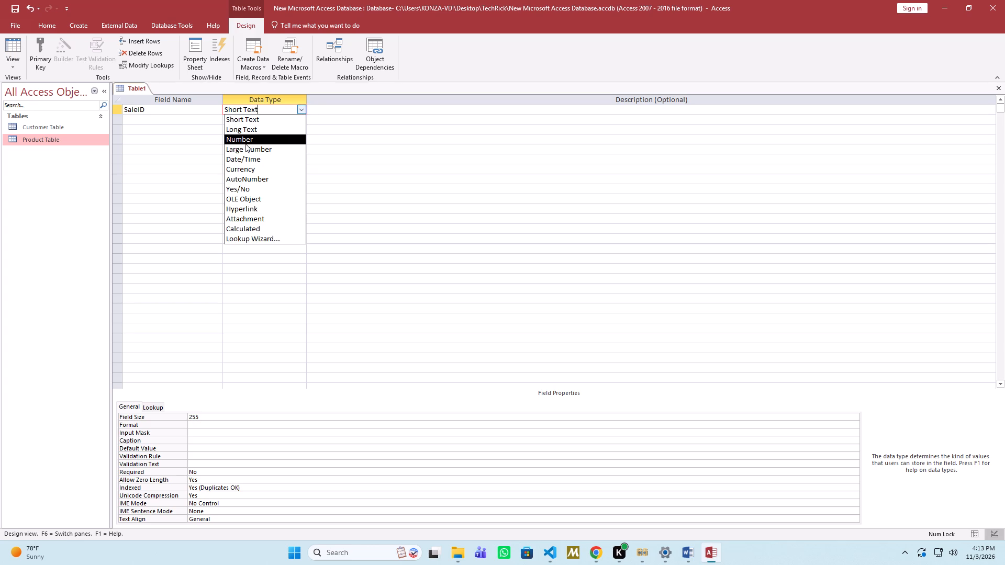
left_click(242, 177)
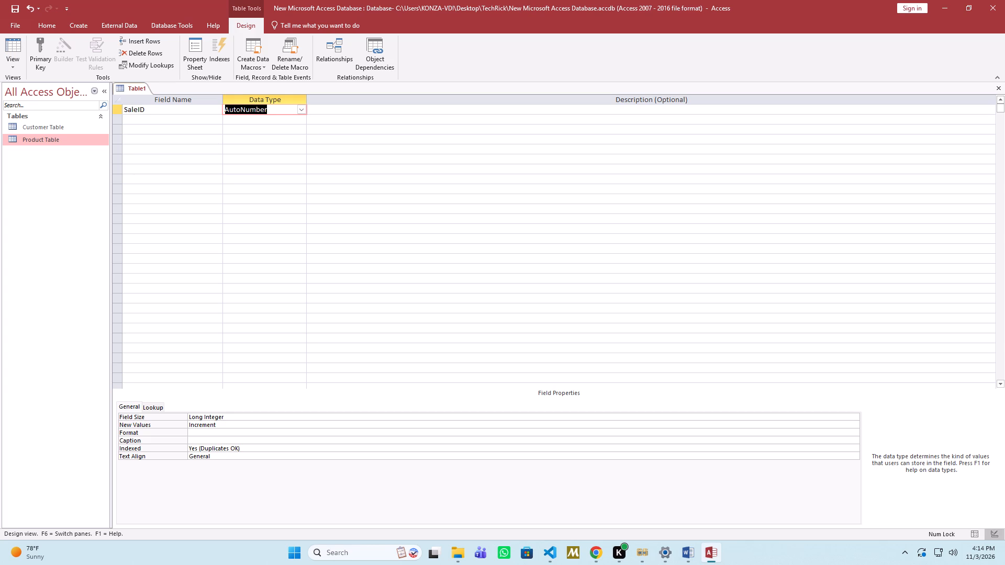
right_click(114, 108)
left_click(132, 111)
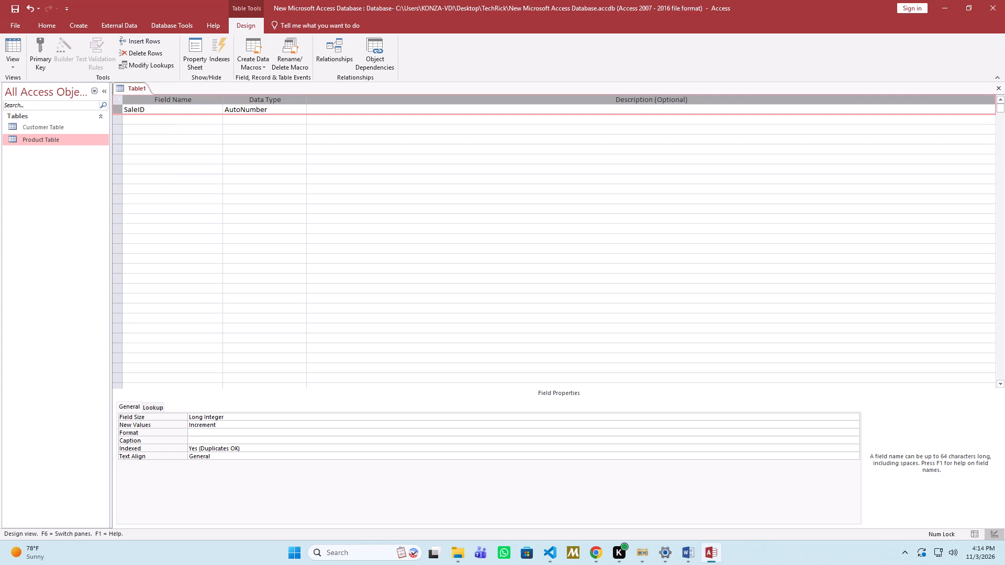
Add a second field named Customer ID with the Number data type below SaleID.
left_click(133, 119)
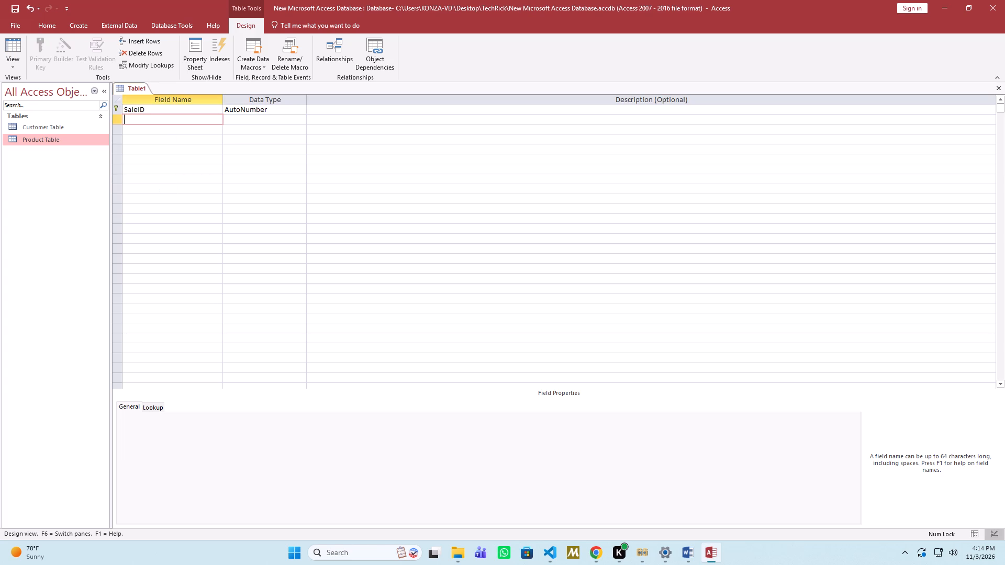
type("Customer")
key("space")
type("ID")
left_click(240, 121)
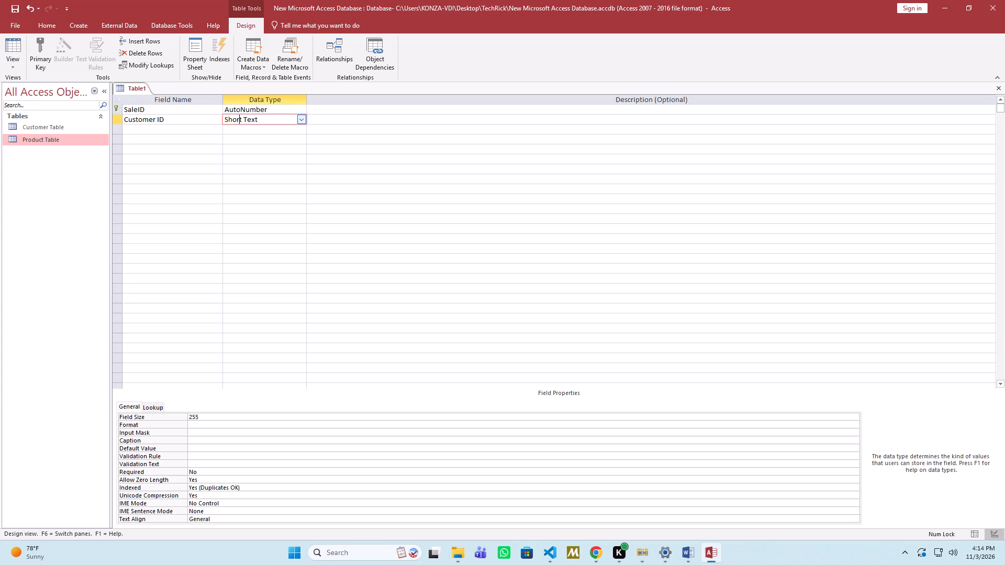
left_click(302, 119)
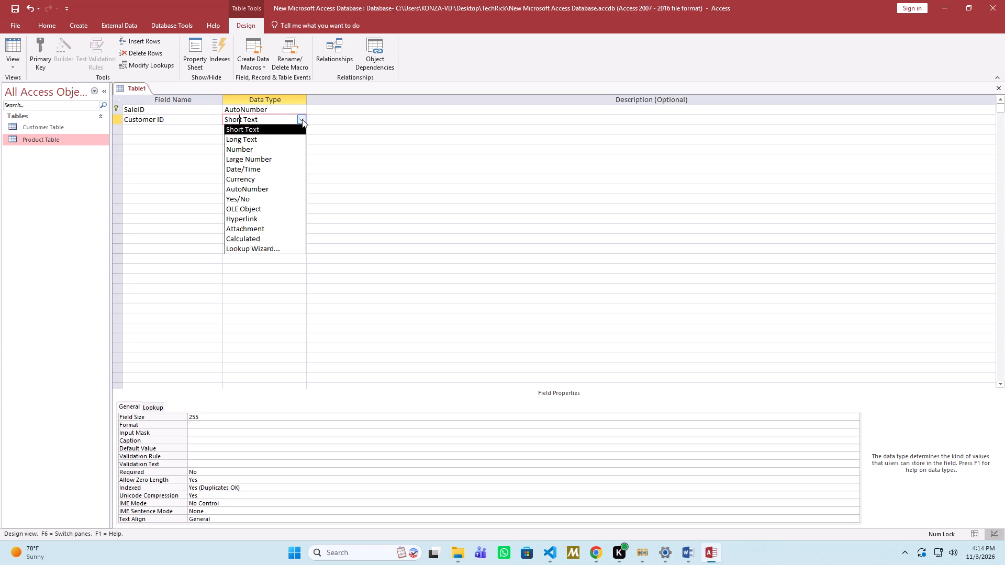
left_click(275, 146)
Add a third field named Product ID with the Large Number data type below Customer ID.
left_click(150, 126)
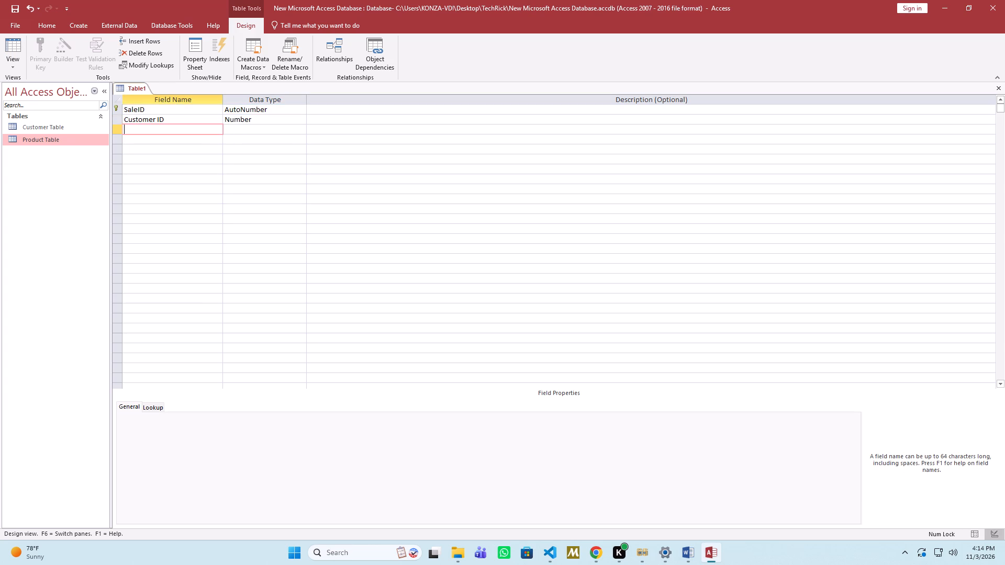
key("shift+p")
type("roduct")
key("space")
type("ID")
left_click(267, 130)
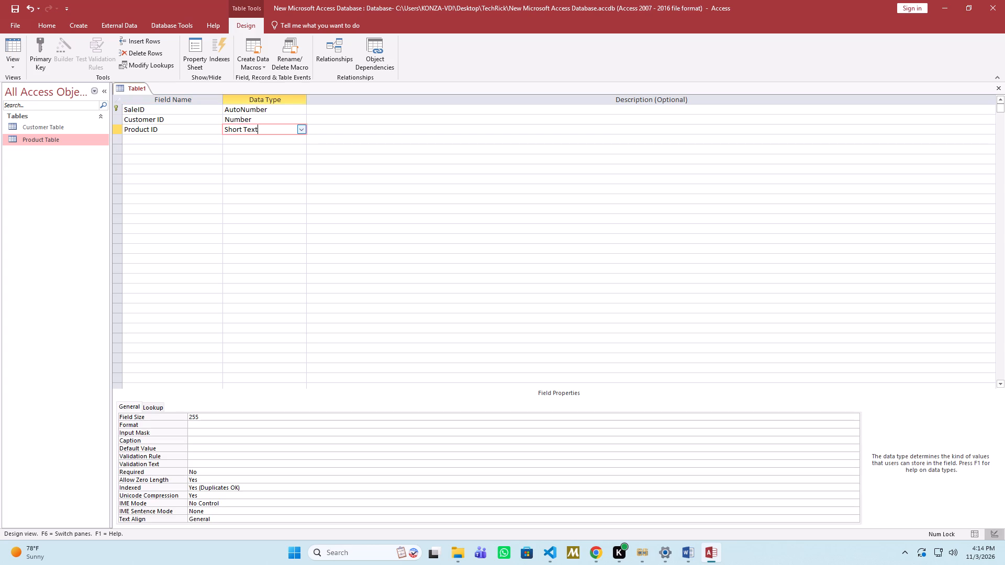
left_click(302, 128)
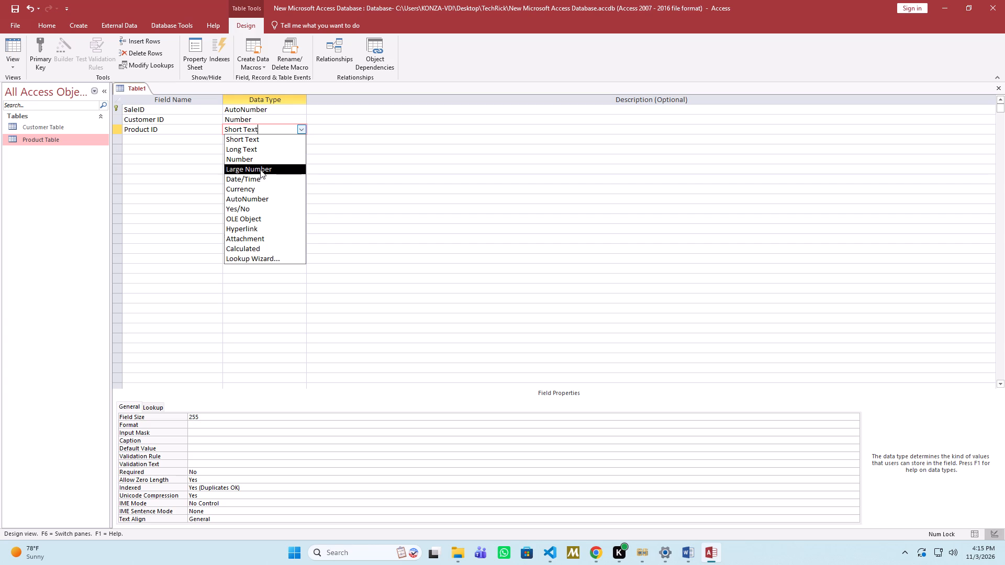
left_click(260, 169)
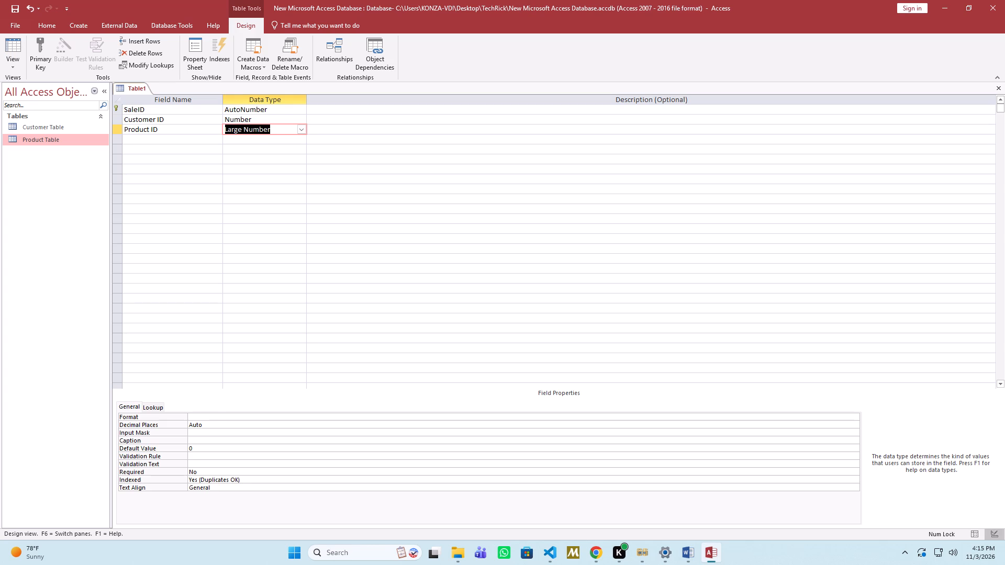
Change the Customer ID field's data type to Large Number.
left_click(251, 119)
left_click(303, 121)
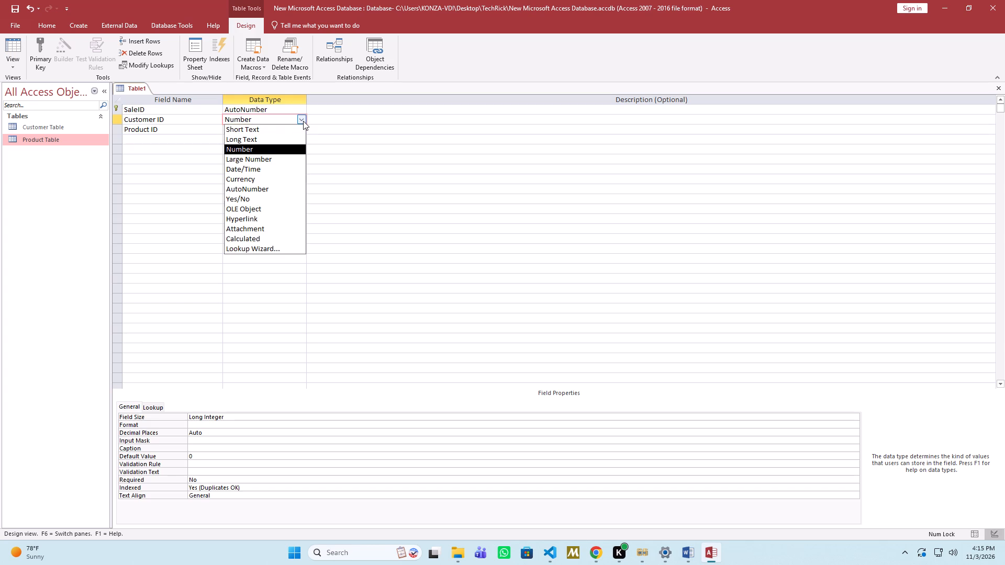
left_click(264, 158)
Add a fourth field for the sale date below Product ID and give it the Date/Time data type.
left_click(129, 140)
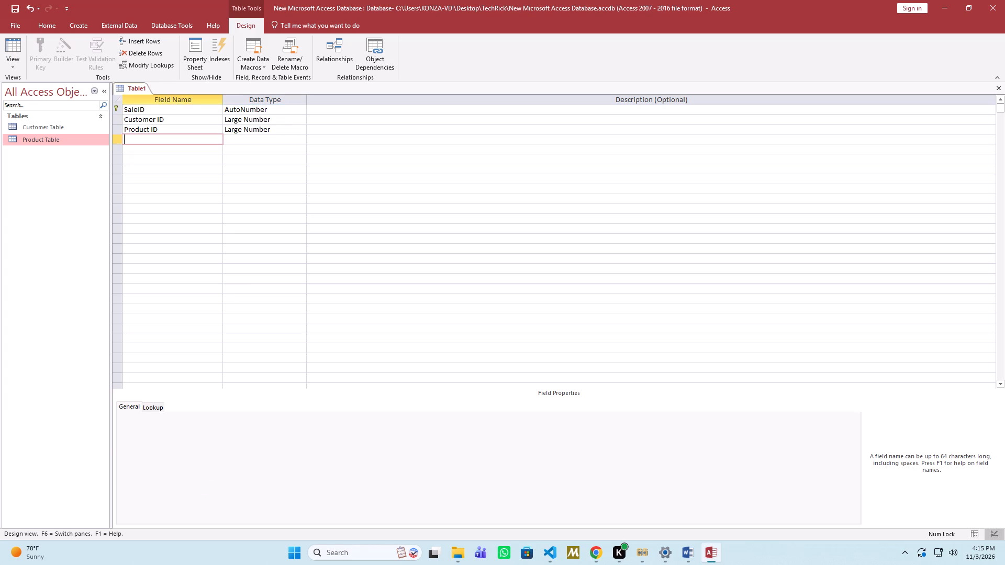
type("Sale")
type("ID")
left_click(256, 134)
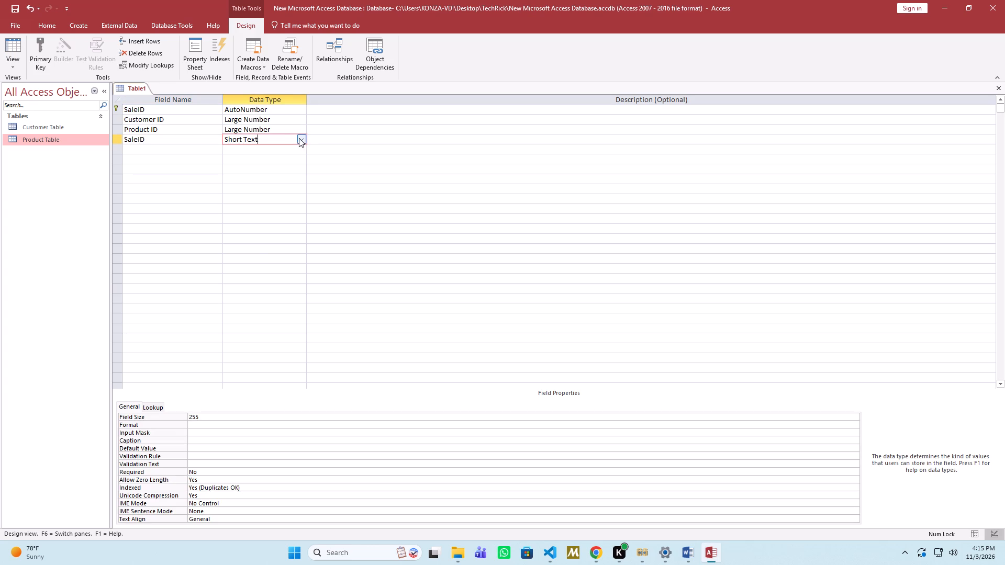
left_click(303, 140)
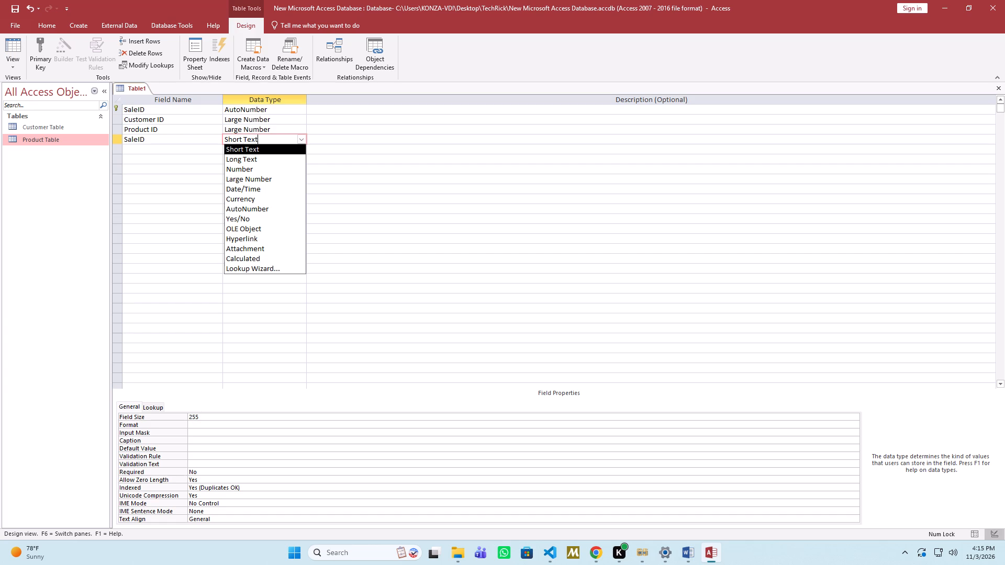
left_click(138, 138)
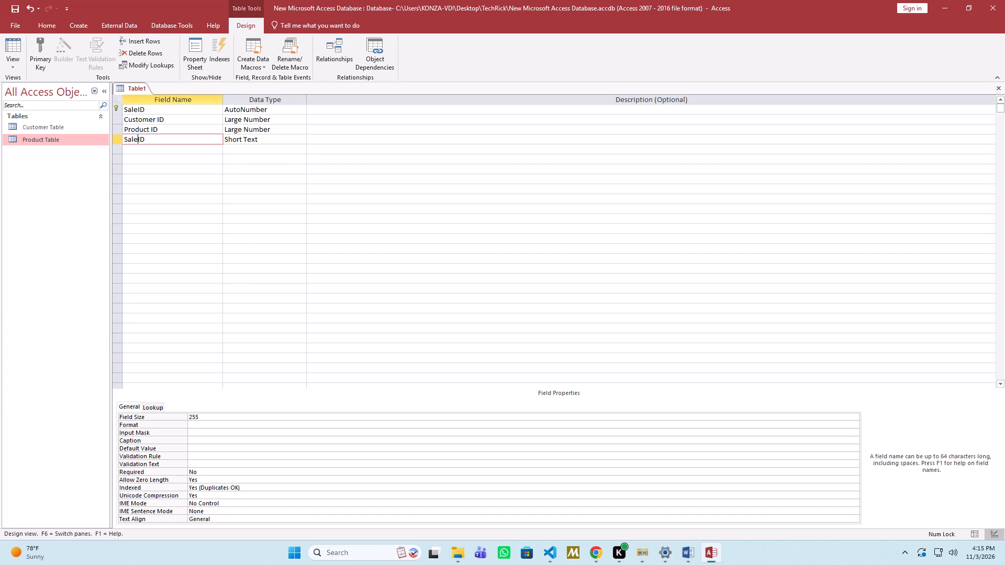
left_click(141, 138)
key("BackSpace")
type("ate")
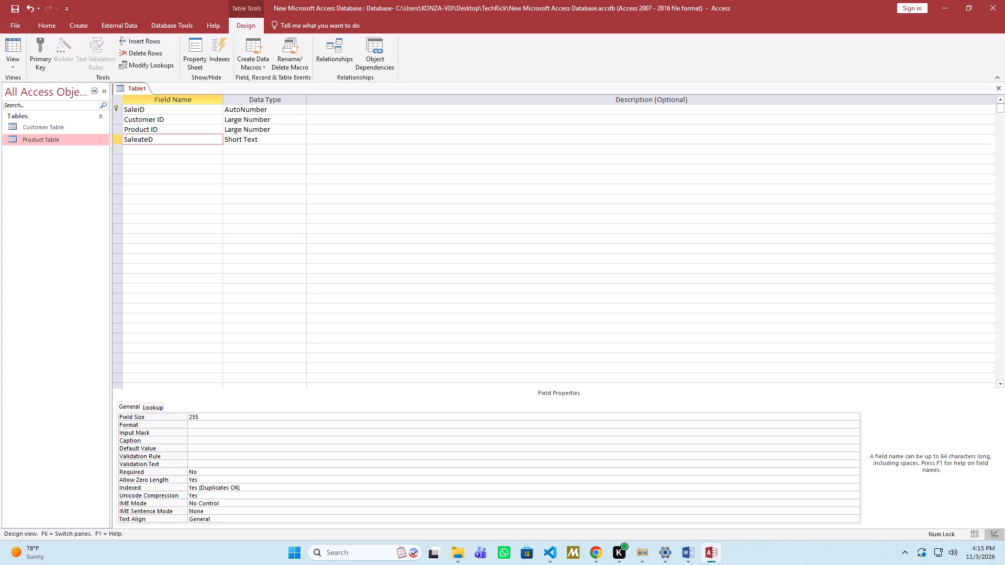
left_click(265, 138)
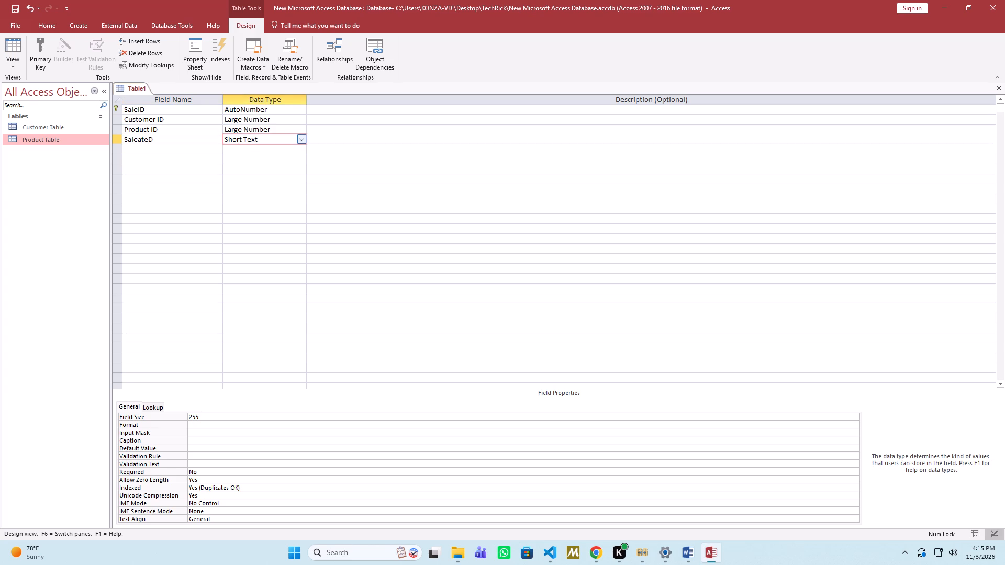
left_click(298, 145)
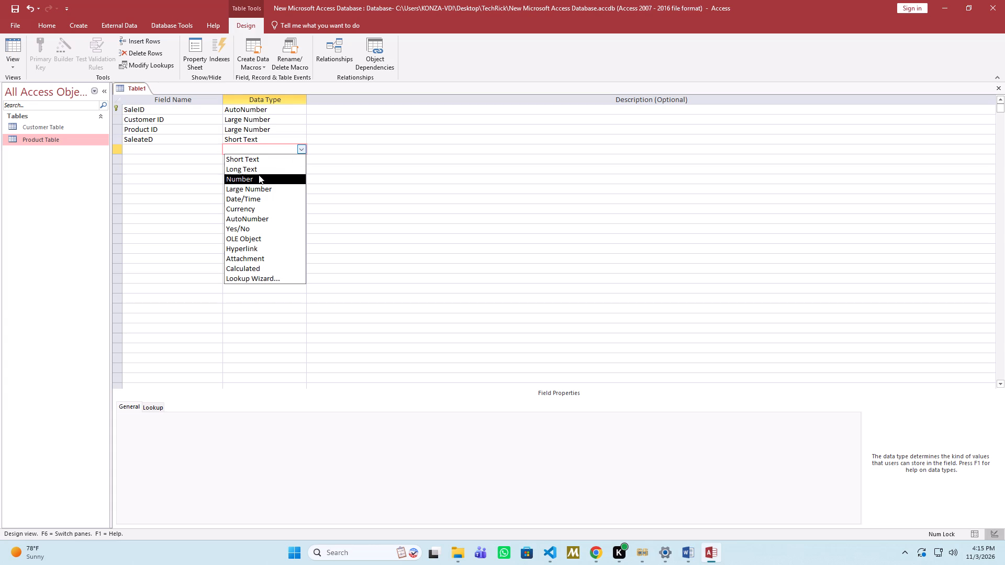
left_click(251, 196)
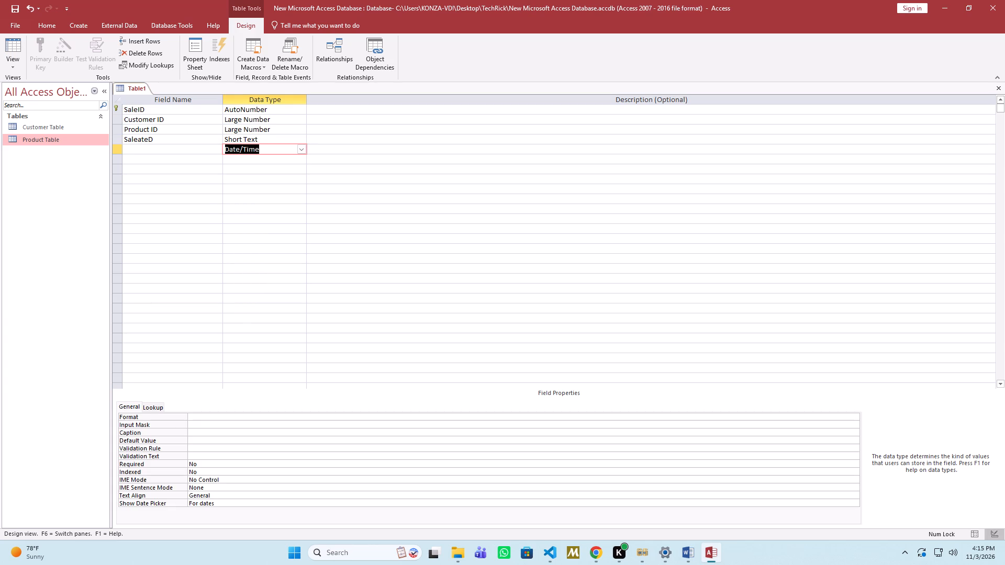
left_click_drag(253, 140, 262, 134)
left_click(262, 134)
left_click(264, 141)
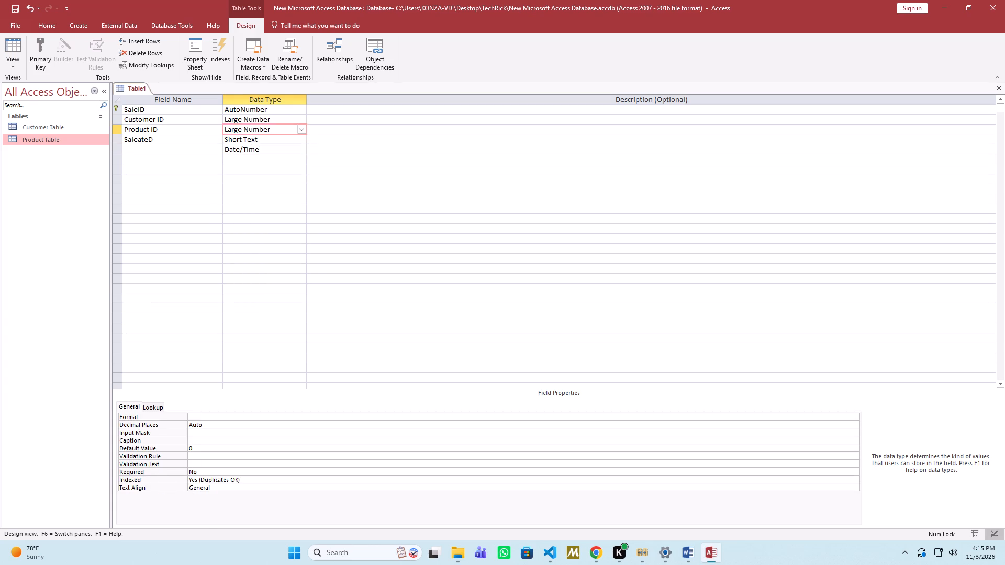
left_click(303, 139)
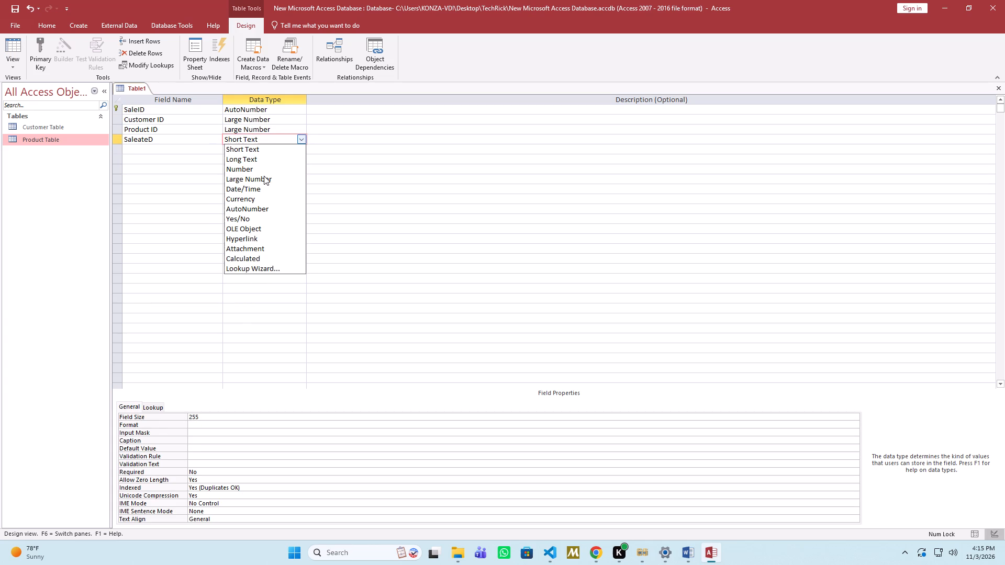
left_click(256, 186)
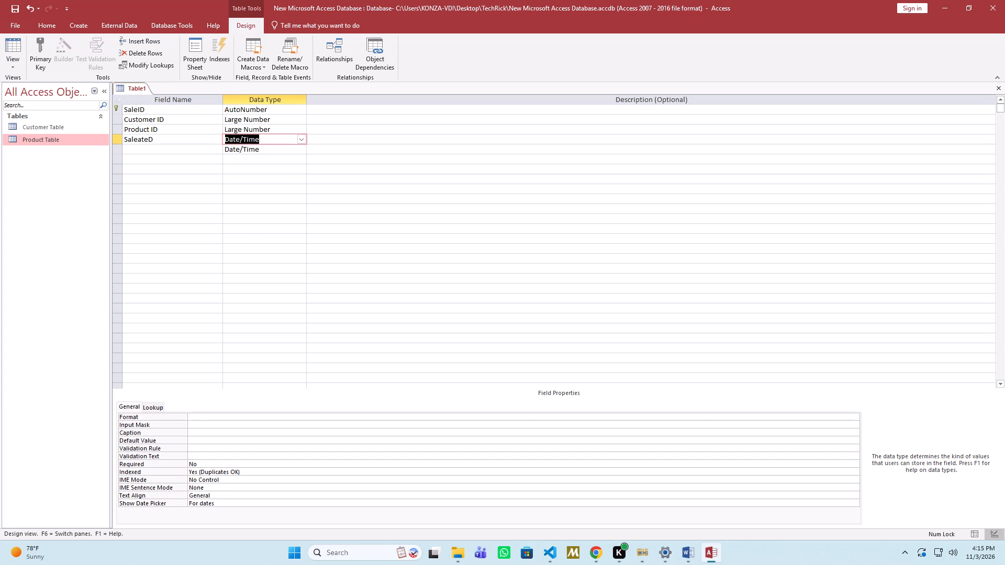
Correct the fourth field's name to SaleDate.
left_click(144, 146)
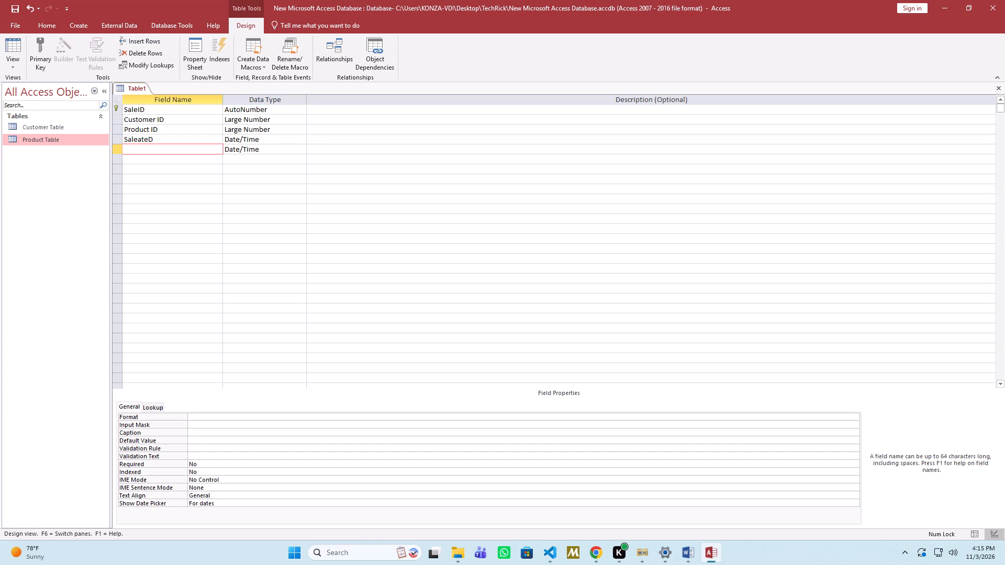
left_click(149, 140)
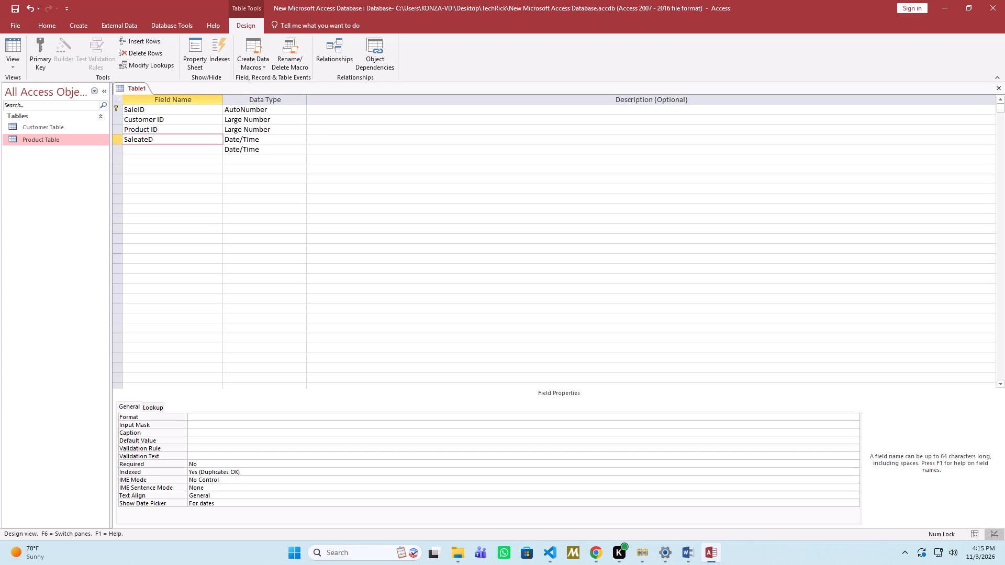
key("BackSpace")
key("BackSpace")
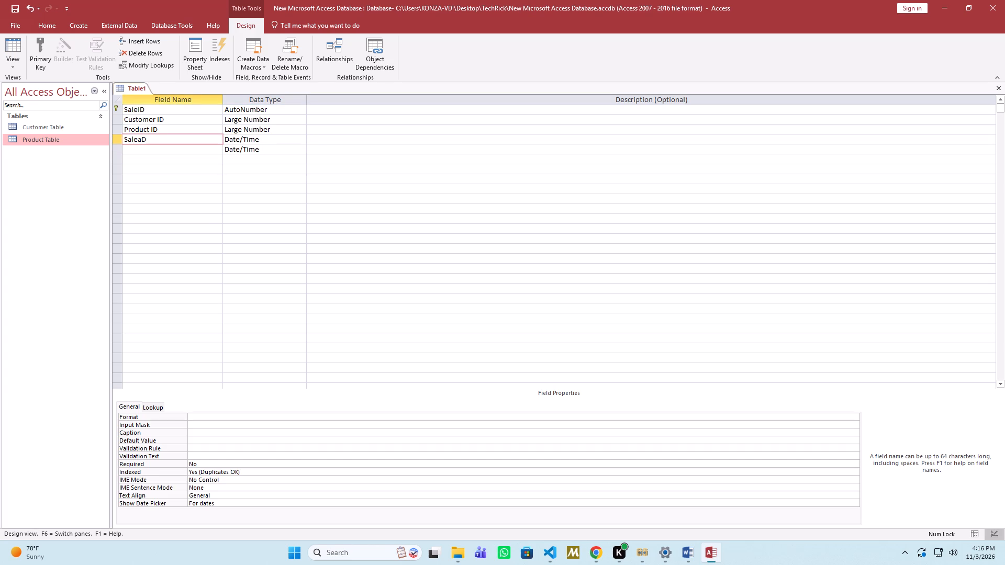
key("BackSpace")
left_click(144, 139)
key("a")
type("ty")
key("e")
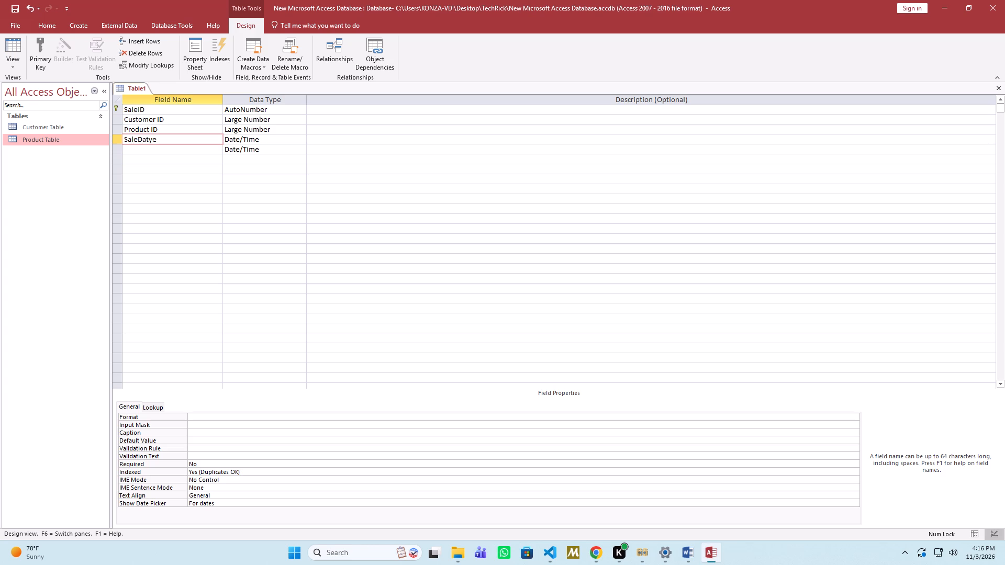
left_click(153, 140)
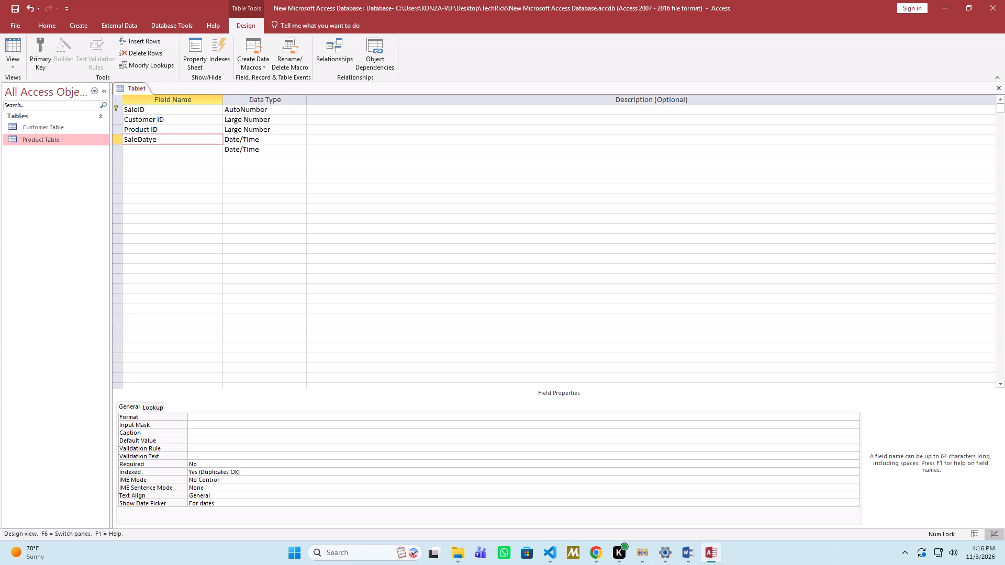
key("BackSpace")
left_click(154, 140)
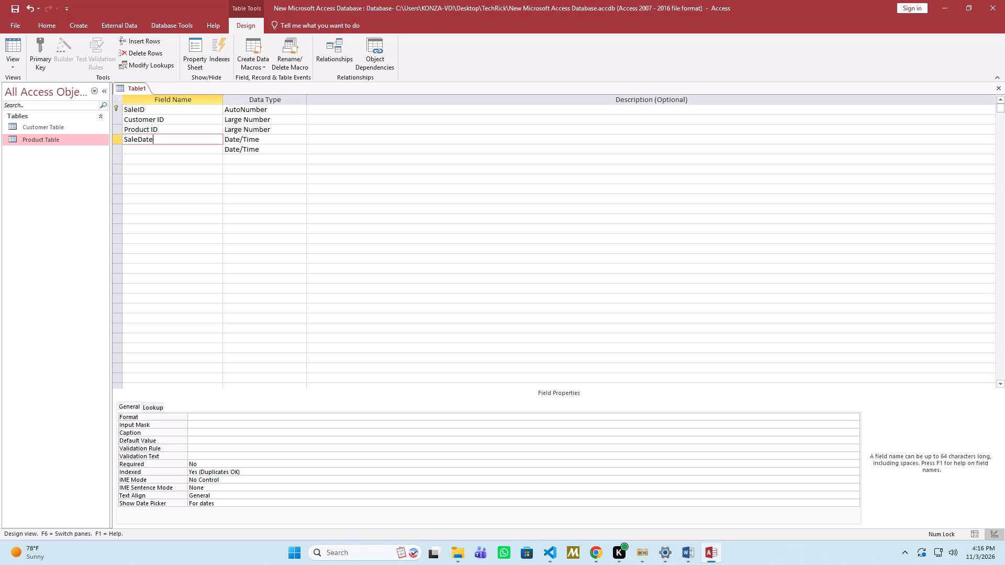
Add a fifth field named Quantity Sold with the Number data type below SaleDate.
left_click(157, 150)
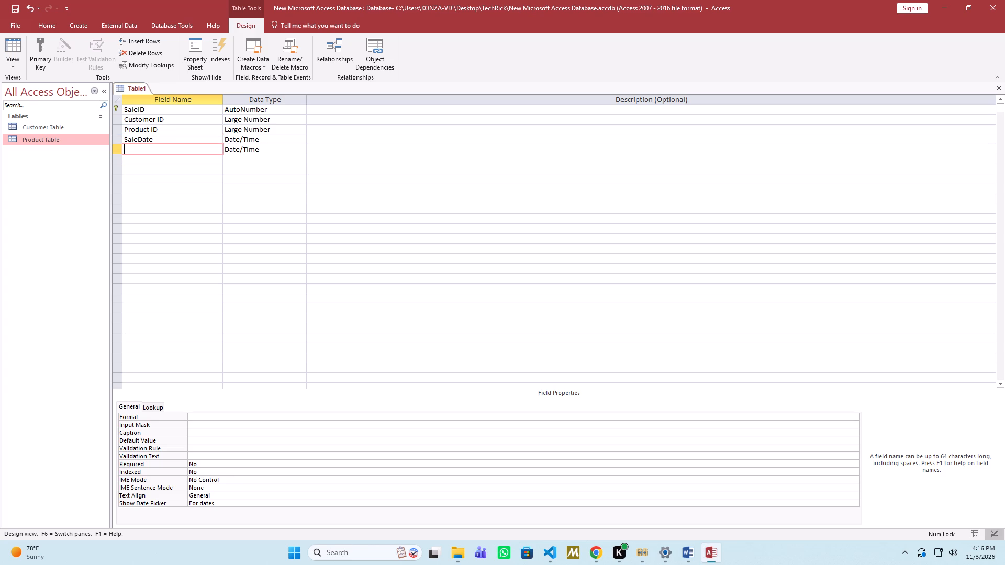
type("Quantity")
key("space")
type("Sold")
left_click(260, 147)
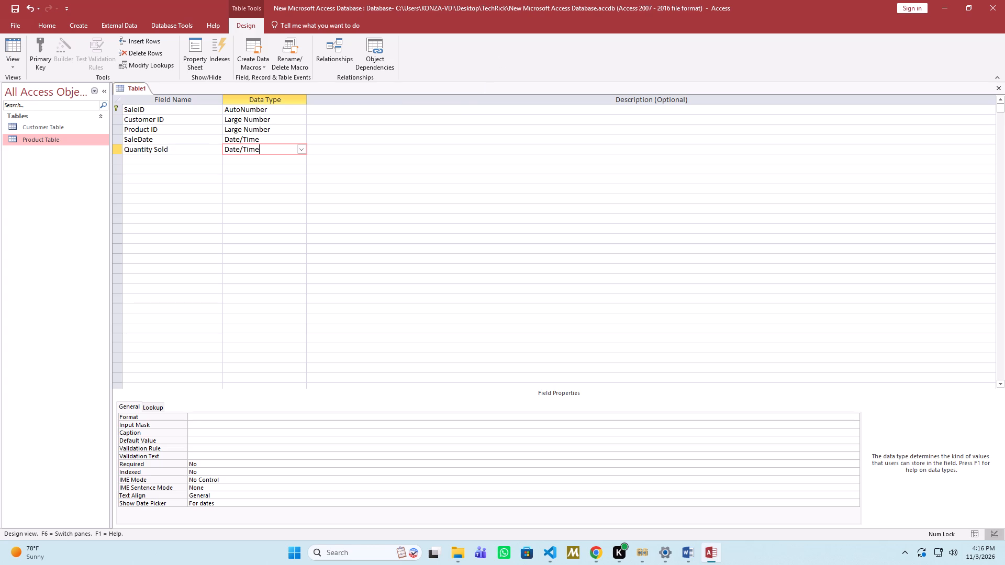
left_click(300, 150)
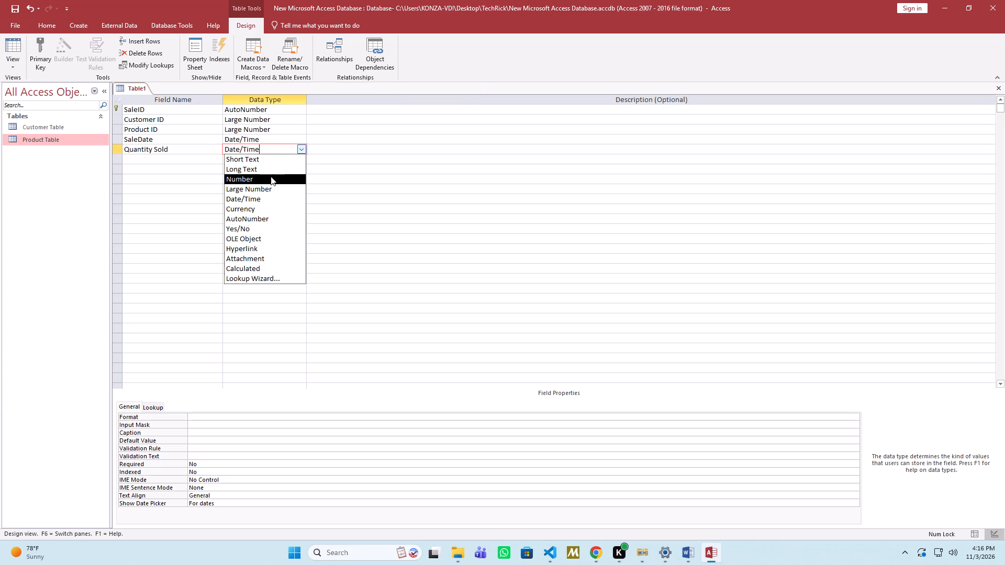
left_click(265, 179)
left_click(168, 164)
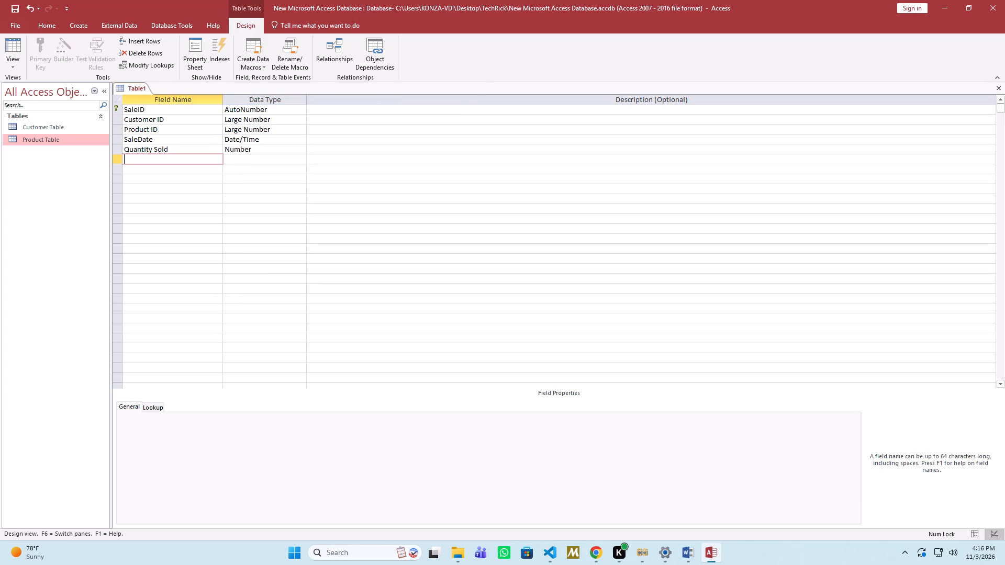
Save the table as Sales Table, agreeing to add the Large Number data type, and close it.
right_click(139, 84)
left_click(156, 92)
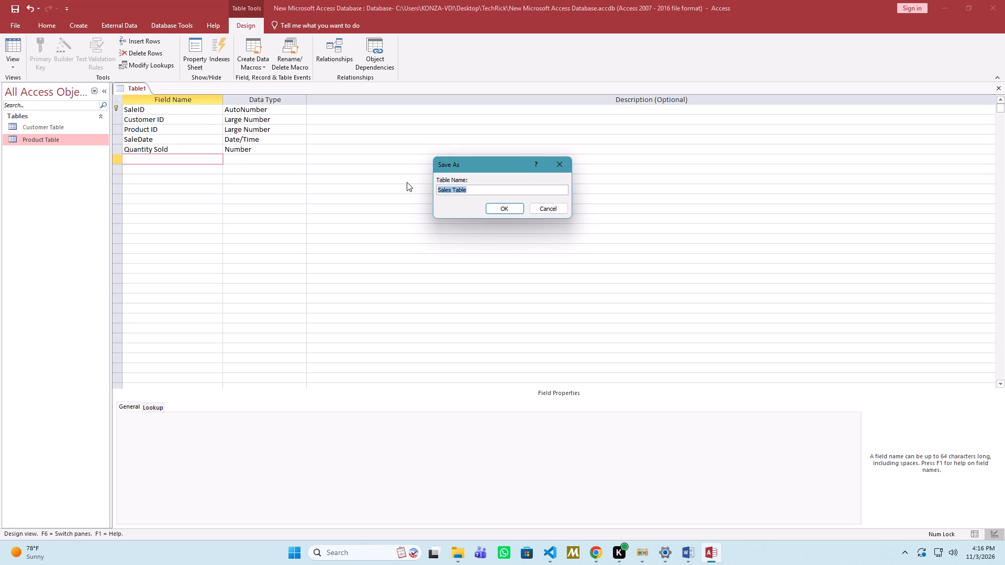
left_click(504, 207)
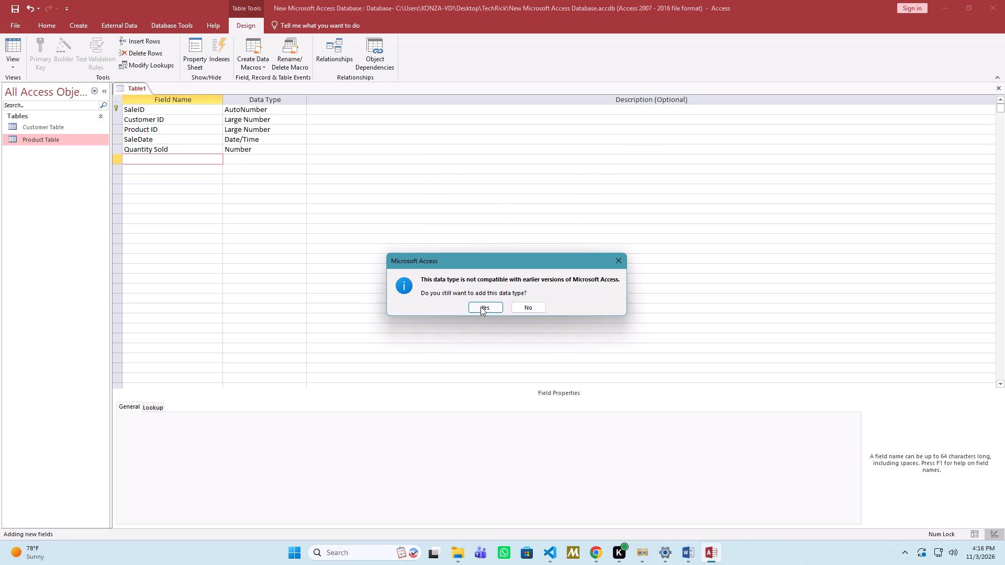
left_click(483, 309)
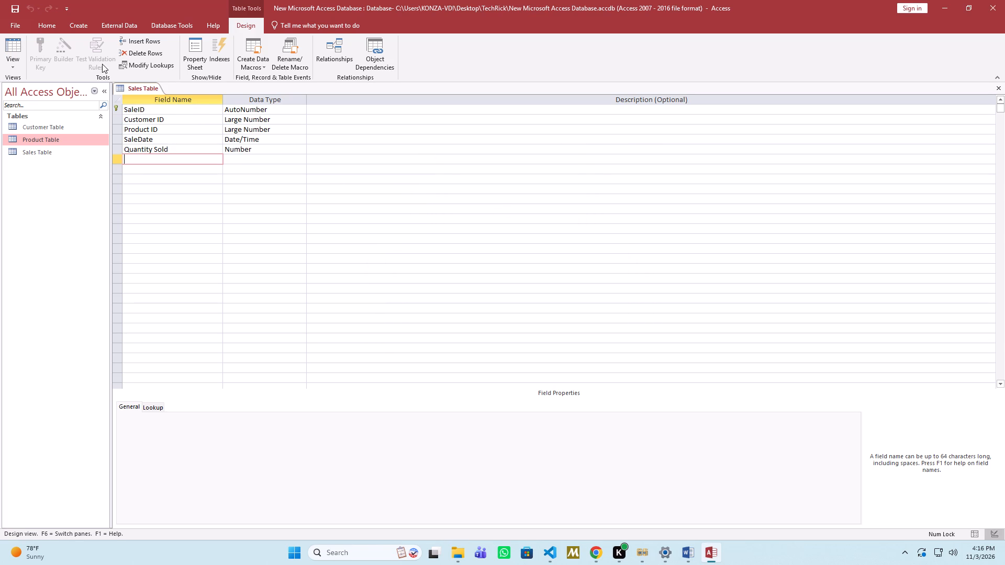
right_click(151, 87)
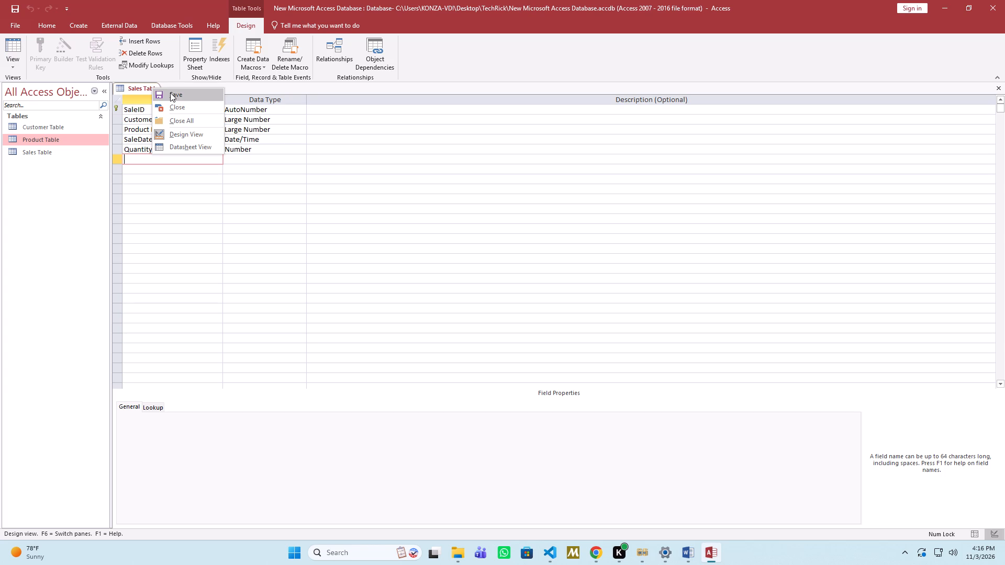
left_click(178, 108)
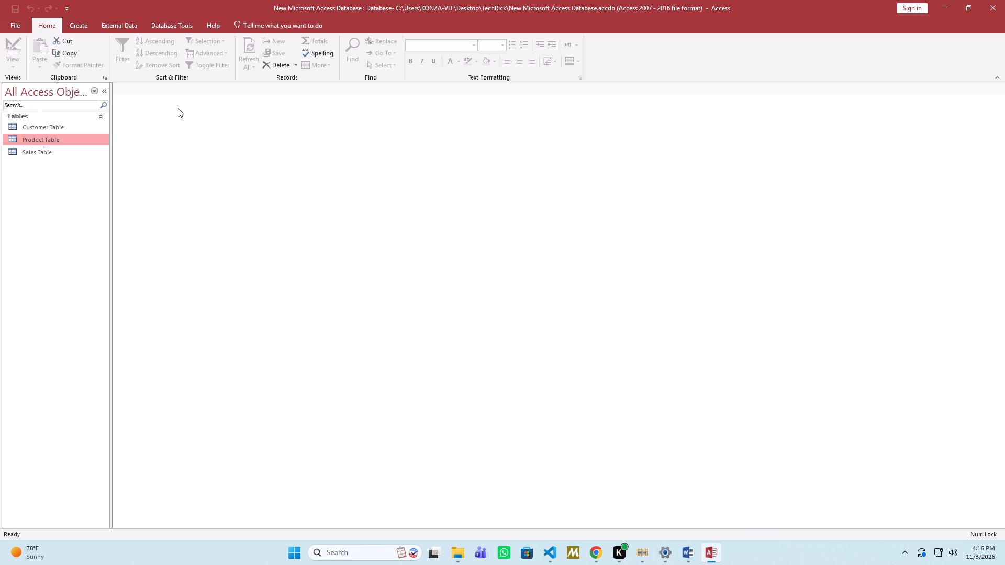
Bring up the Database Tools commands for working with the saved tables.
left_click(81, 34)
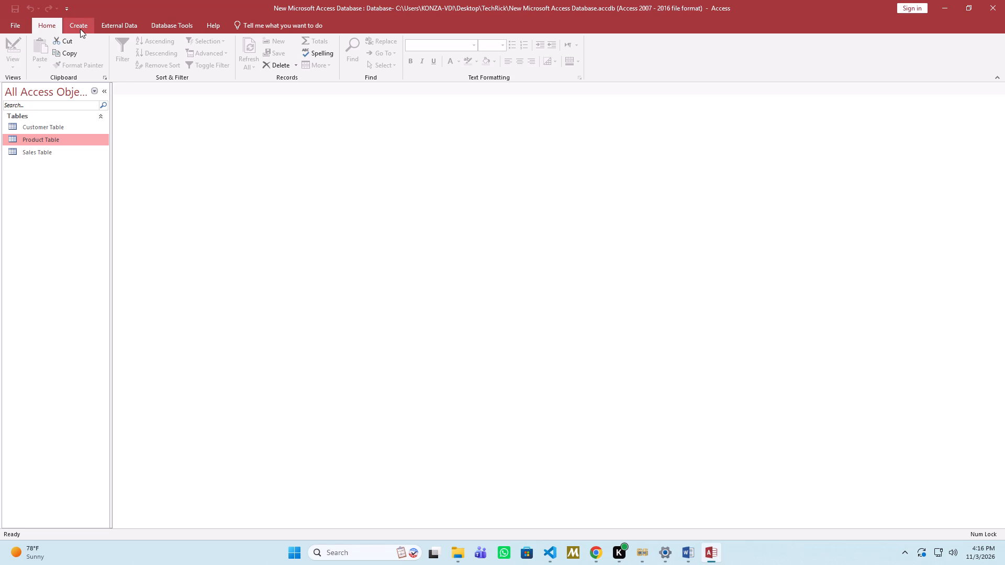
left_click(163, 20)
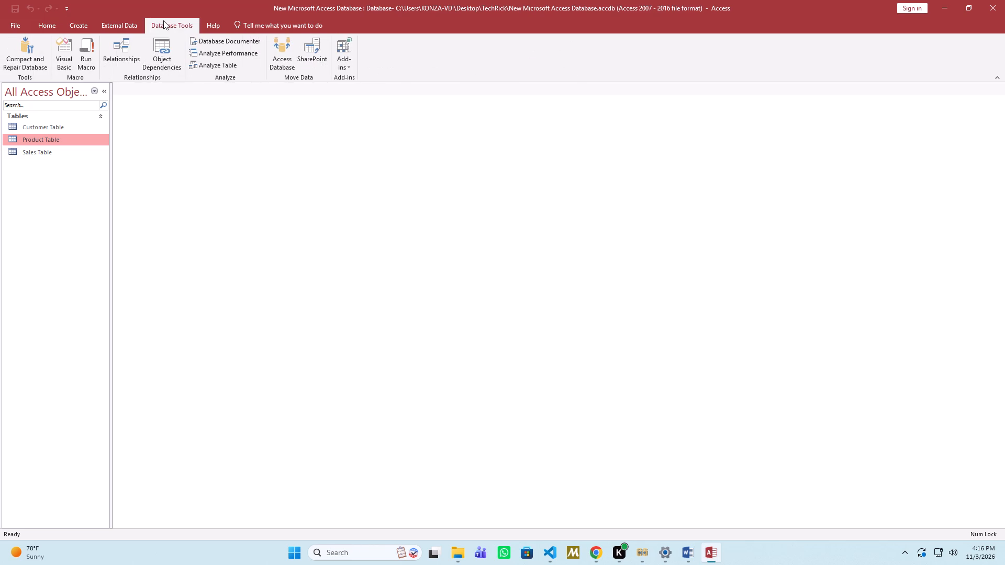